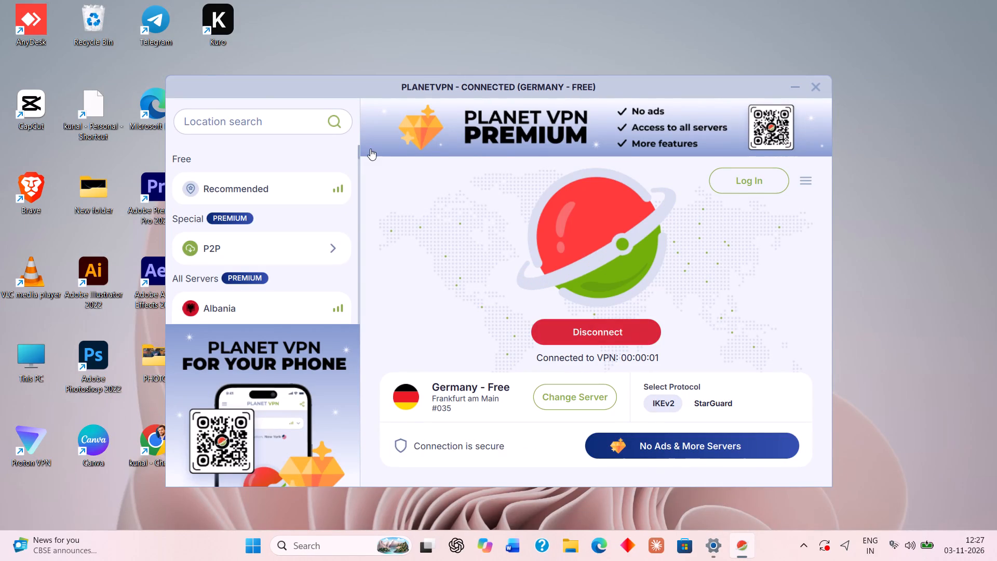
Launch CapCut from the desktop and dismiss the CapCut Pro free trial offer.
double_click(30, 105)
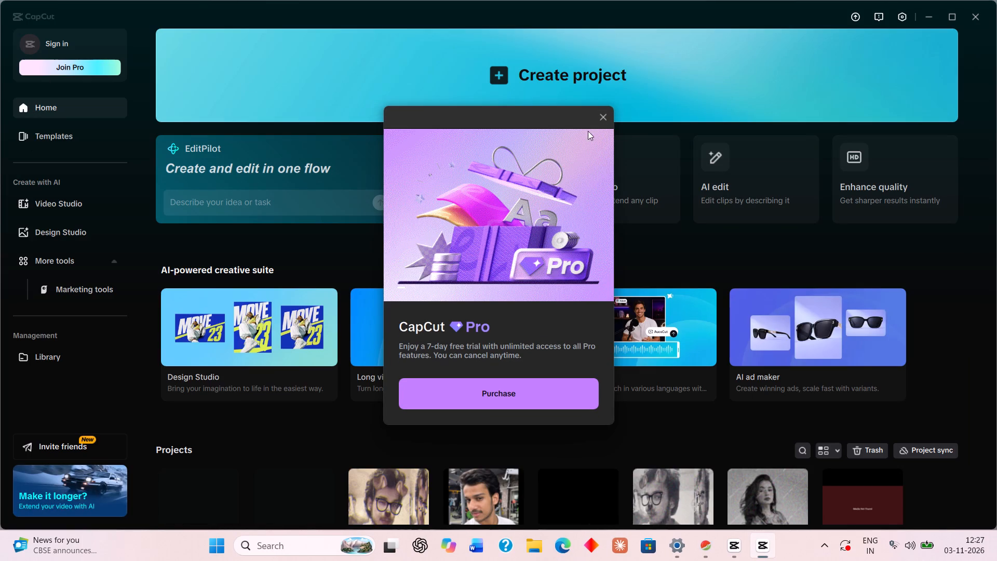
left_click(601, 116)
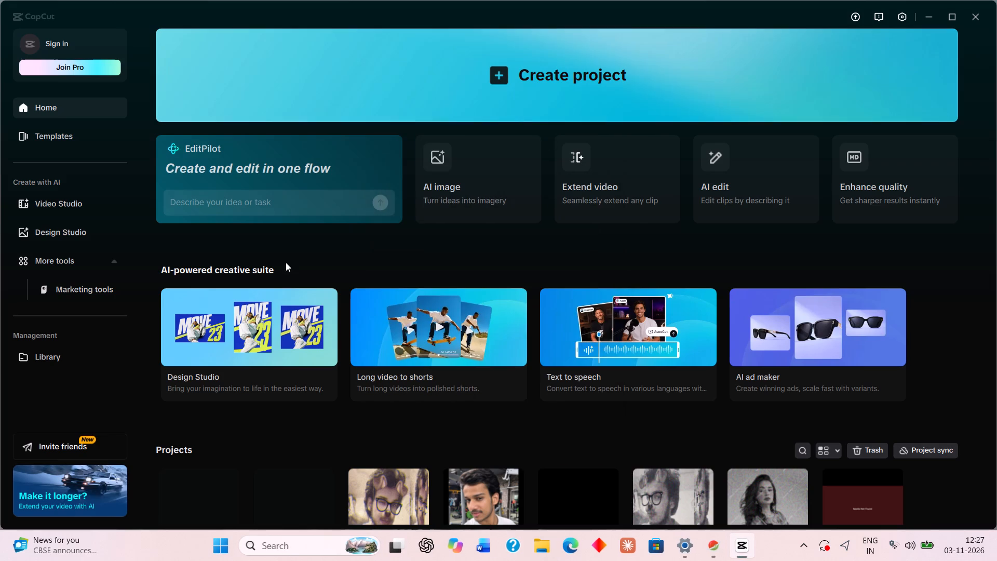
Open CapCut's Templates page from the home screen.
left_click(75, 129)
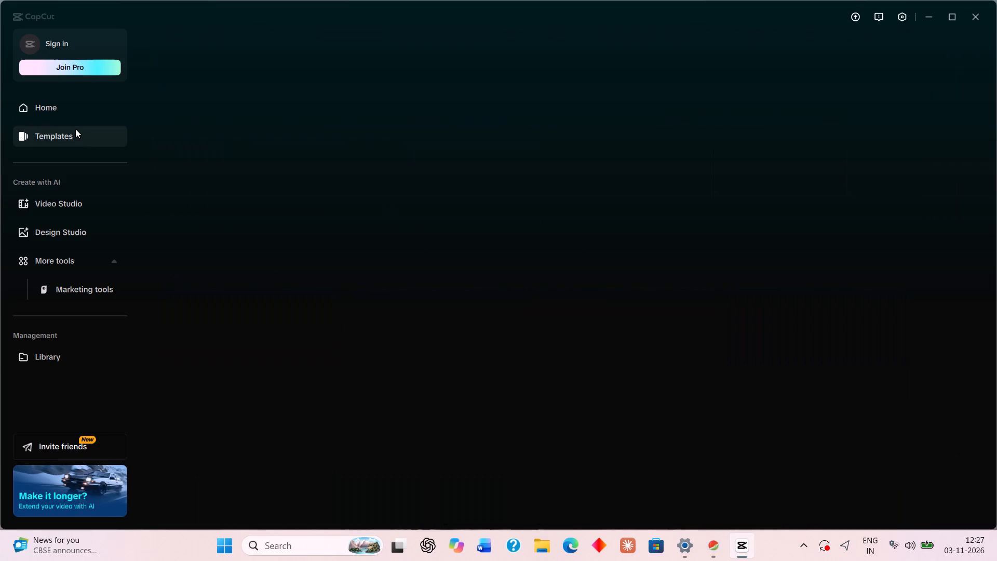
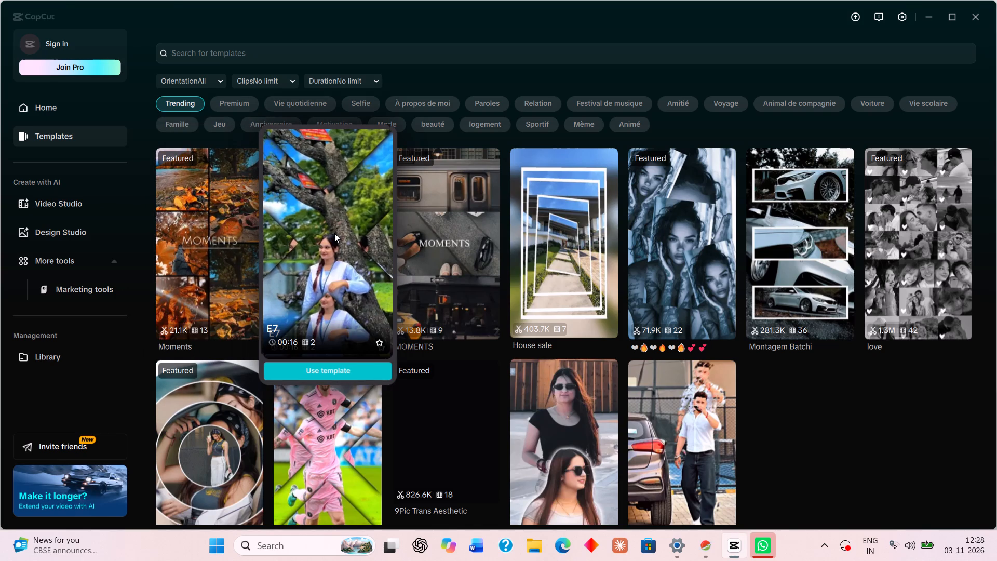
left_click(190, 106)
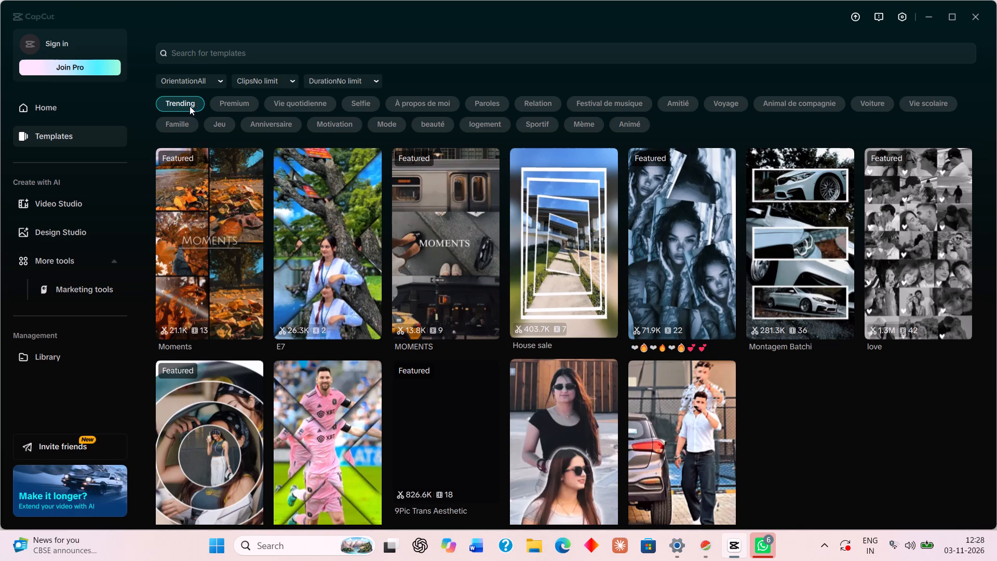
Search the video templates for "chalrey".
left_click(276, 52)
type("chalrey")
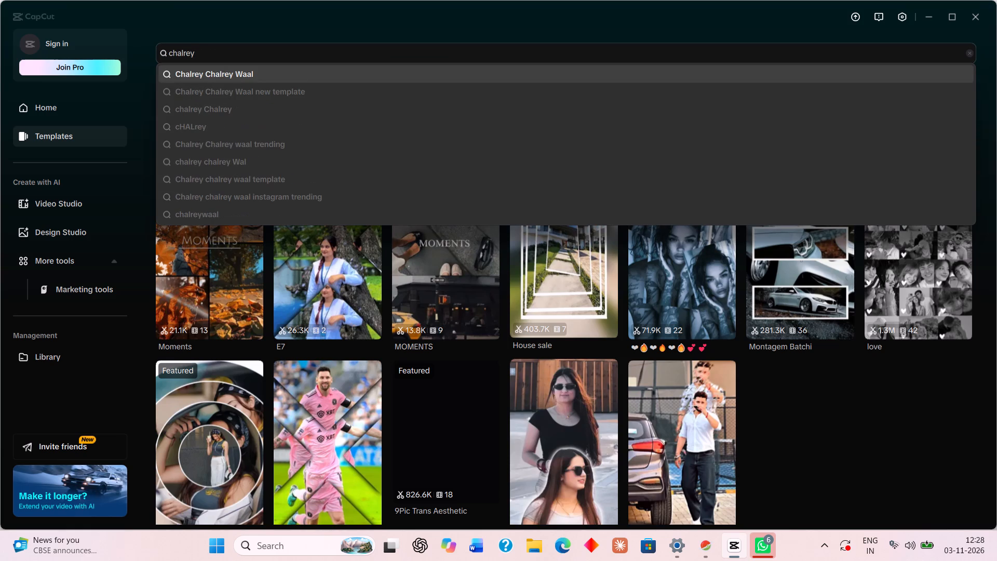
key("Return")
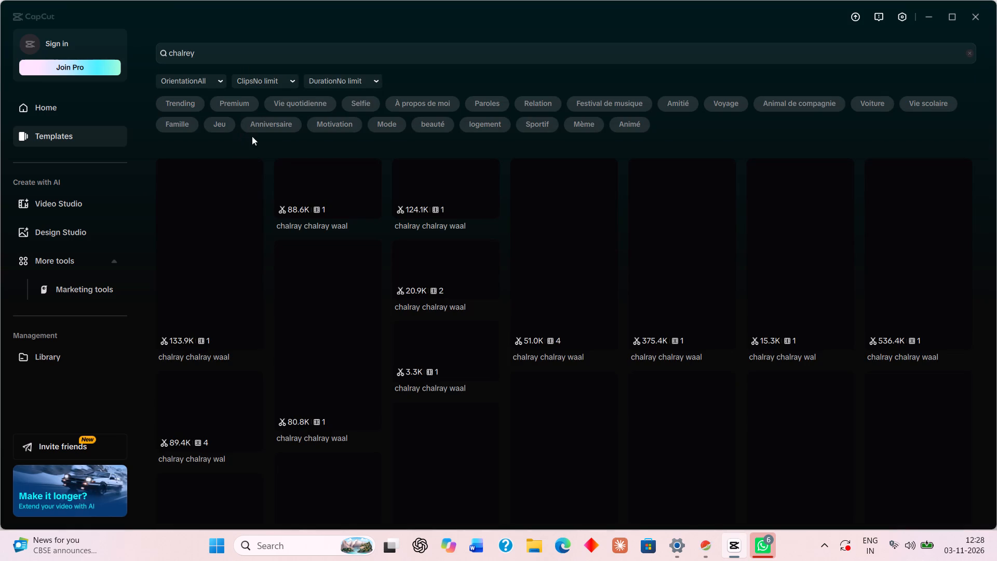
Open the "chalray chalray waal" template with 133.9K uses and play its preview.
left_click(213, 268)
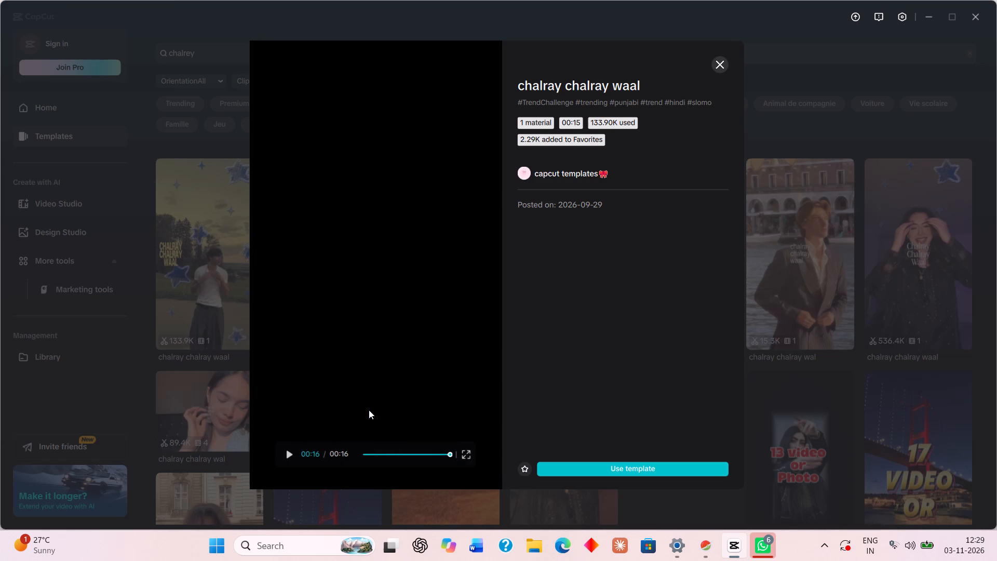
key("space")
left_click(285, 446)
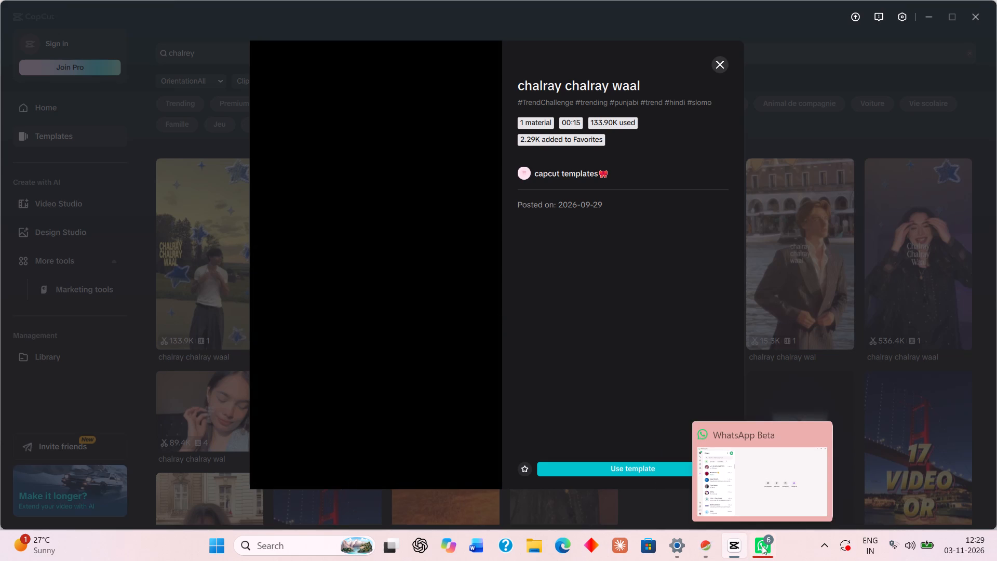
Switch to WhatsApp Beta's chat list.
left_click(761, 544)
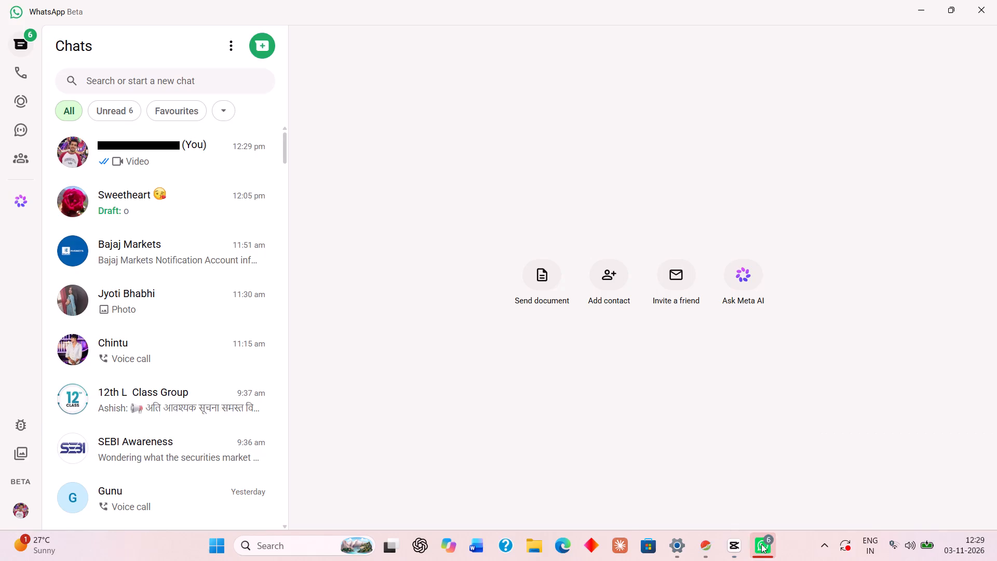
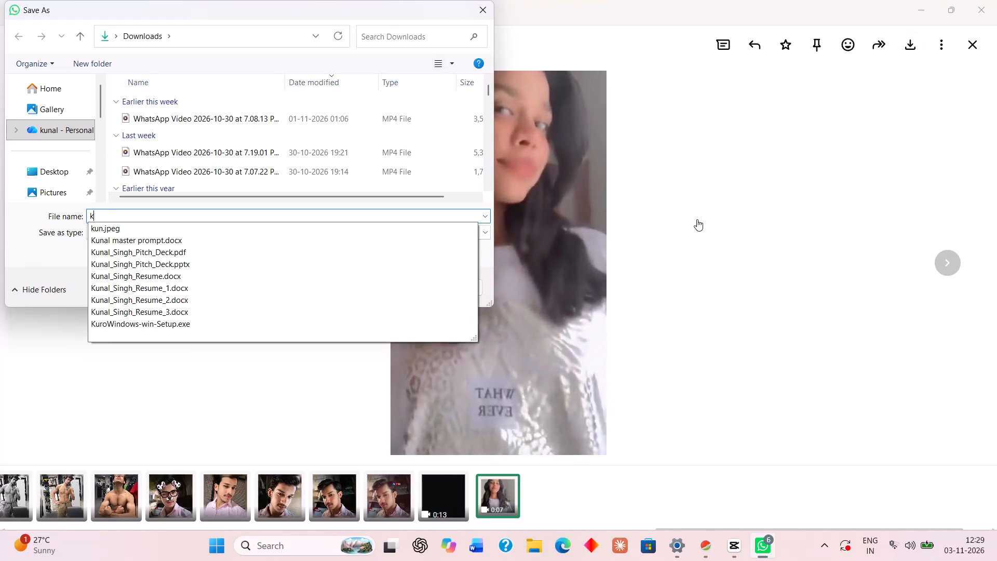
Enter "kumkum" as the file name for saving the WhatsApp video as an MP4 in Downloads.
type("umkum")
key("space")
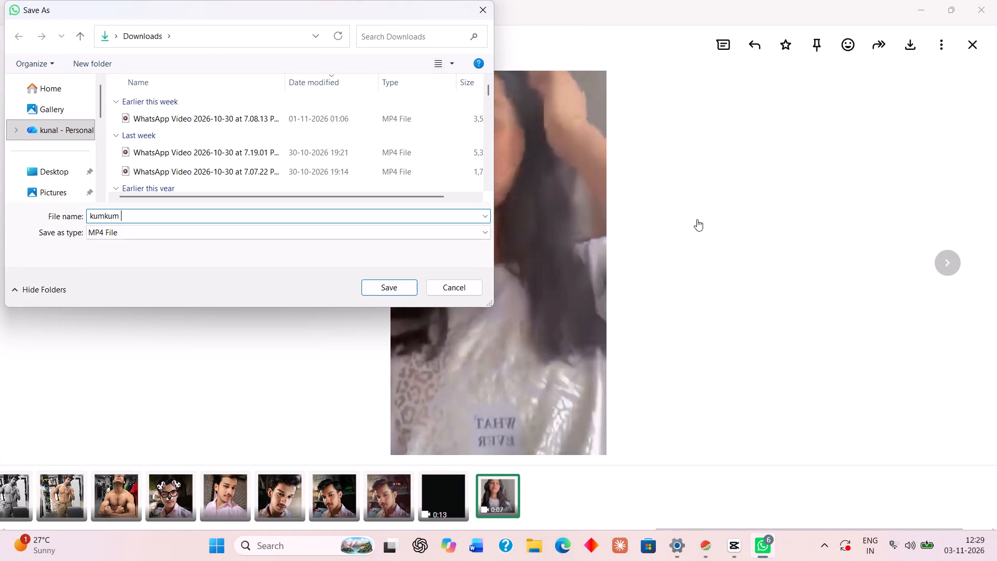
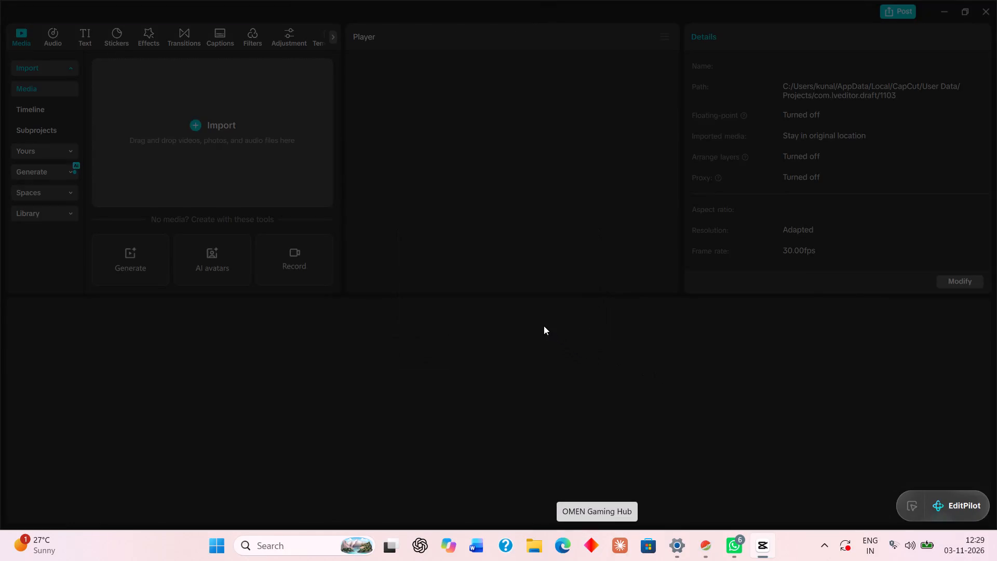
Open the media file chooser for replacing the 15.1s sample clip in the template on the timeline.
left_click(461, 423)
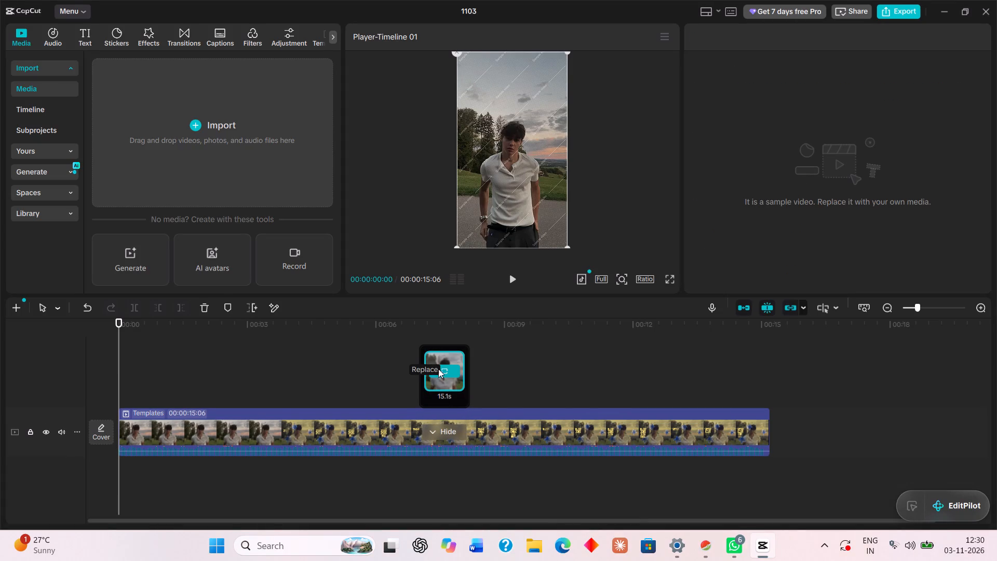
left_click(438, 369)
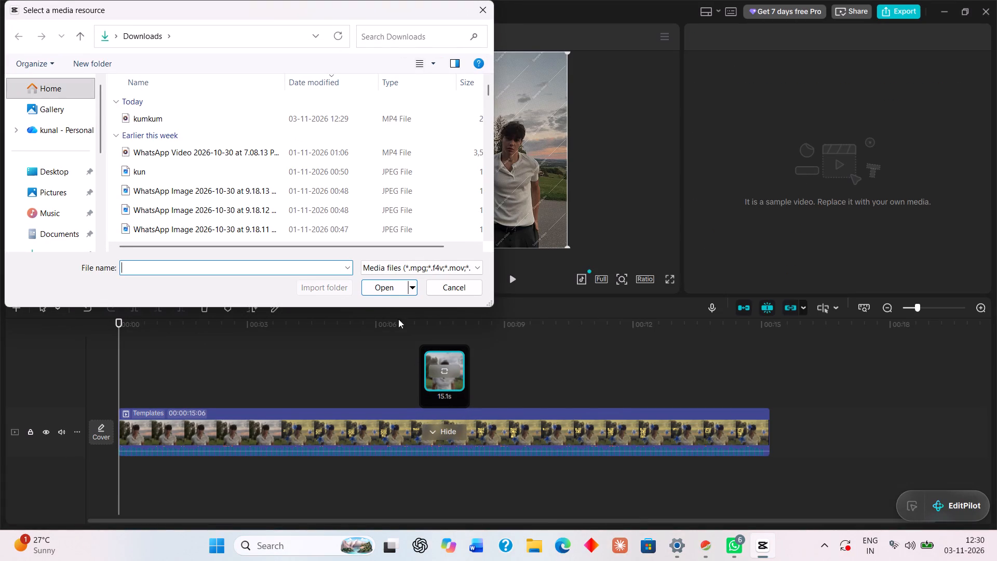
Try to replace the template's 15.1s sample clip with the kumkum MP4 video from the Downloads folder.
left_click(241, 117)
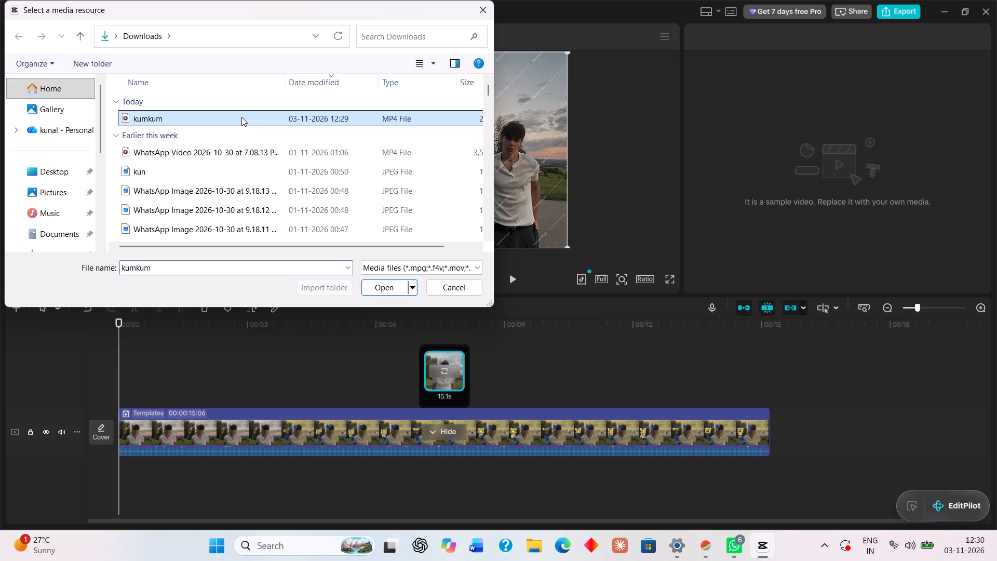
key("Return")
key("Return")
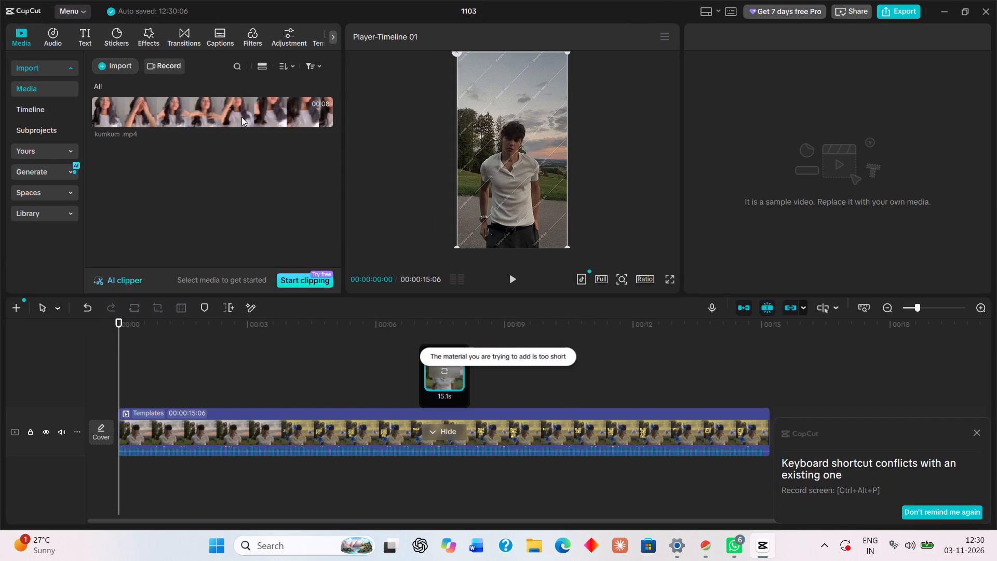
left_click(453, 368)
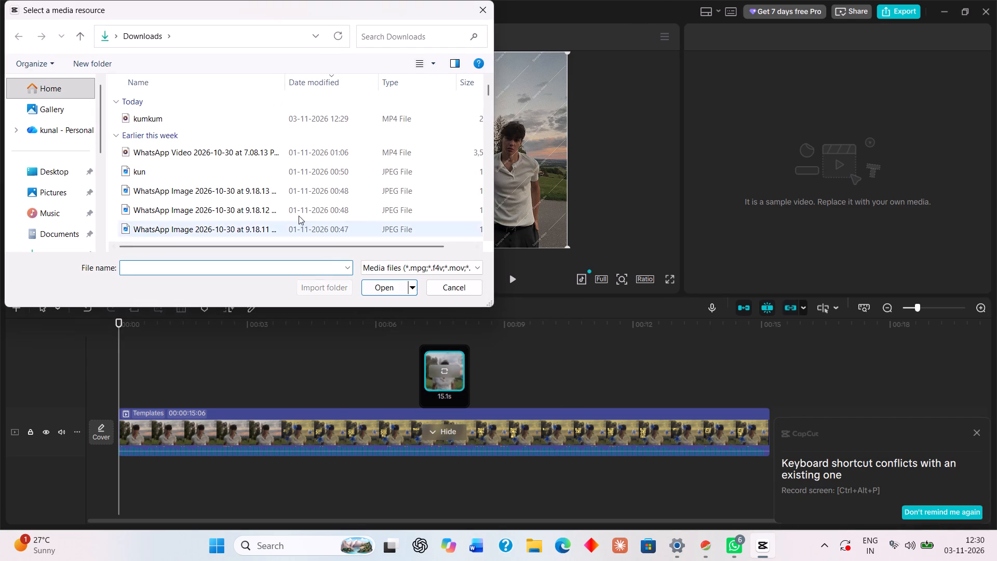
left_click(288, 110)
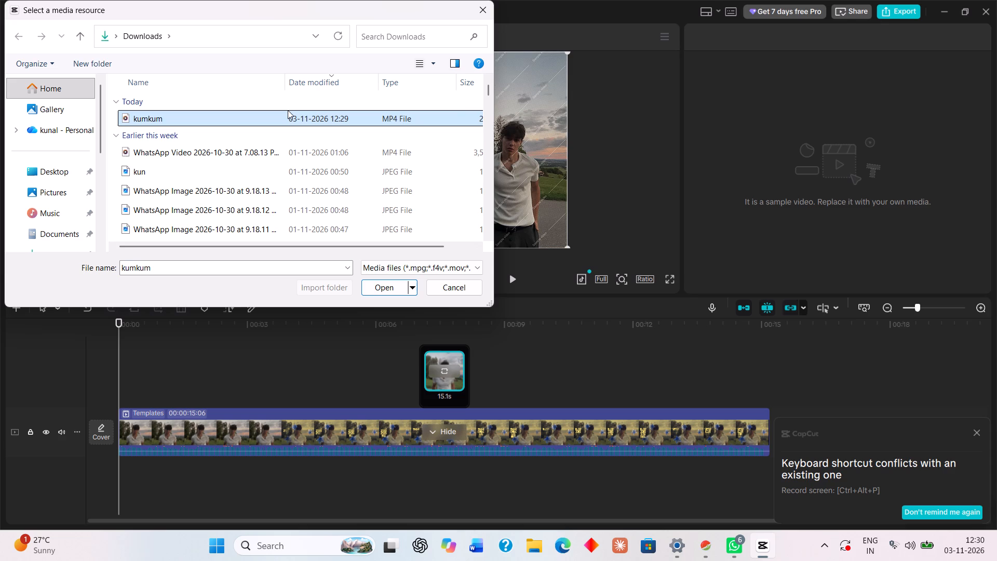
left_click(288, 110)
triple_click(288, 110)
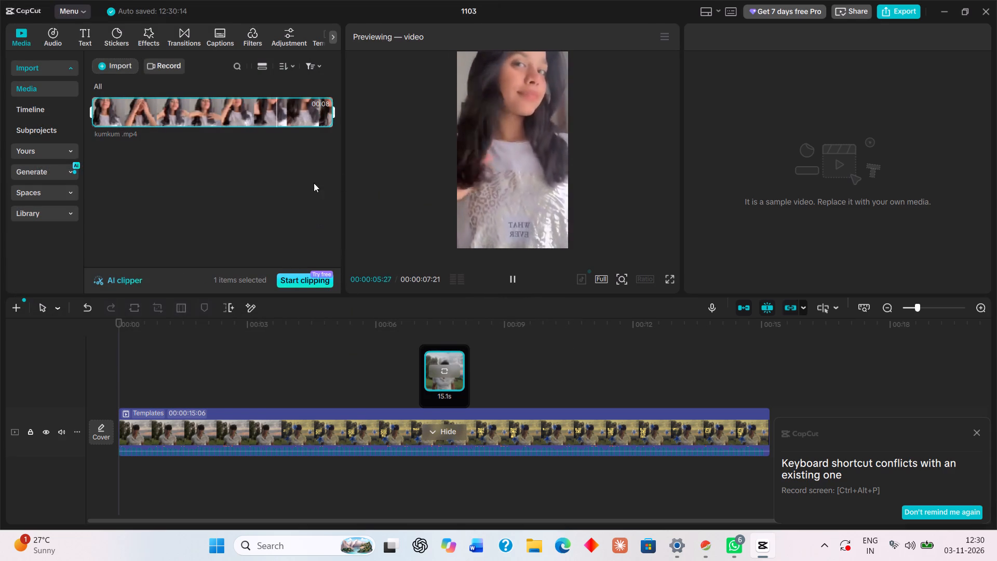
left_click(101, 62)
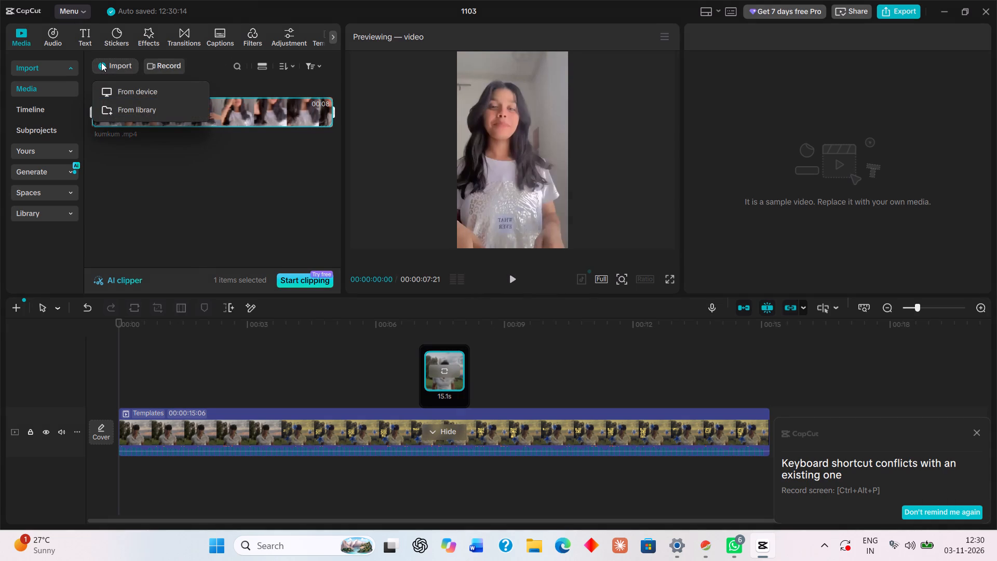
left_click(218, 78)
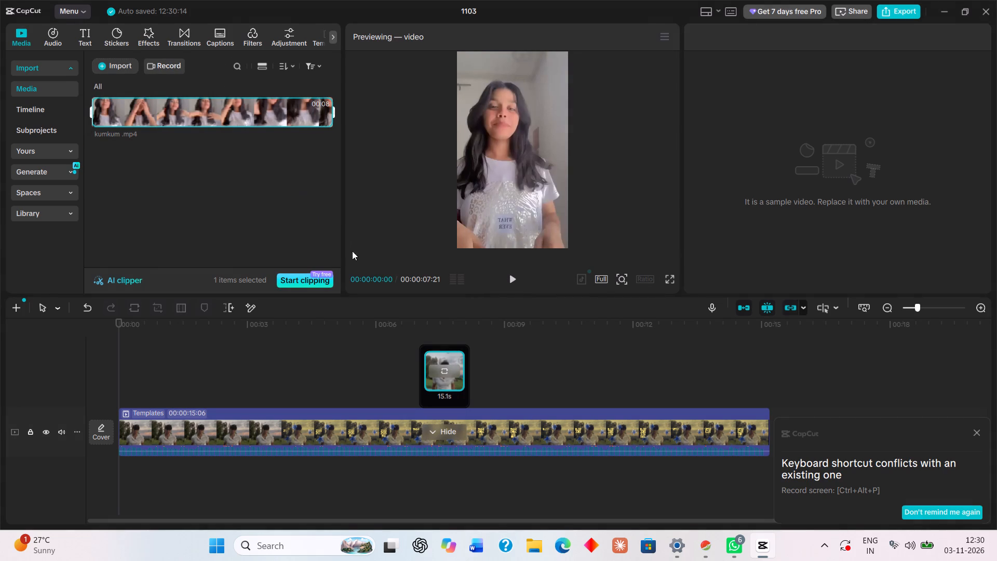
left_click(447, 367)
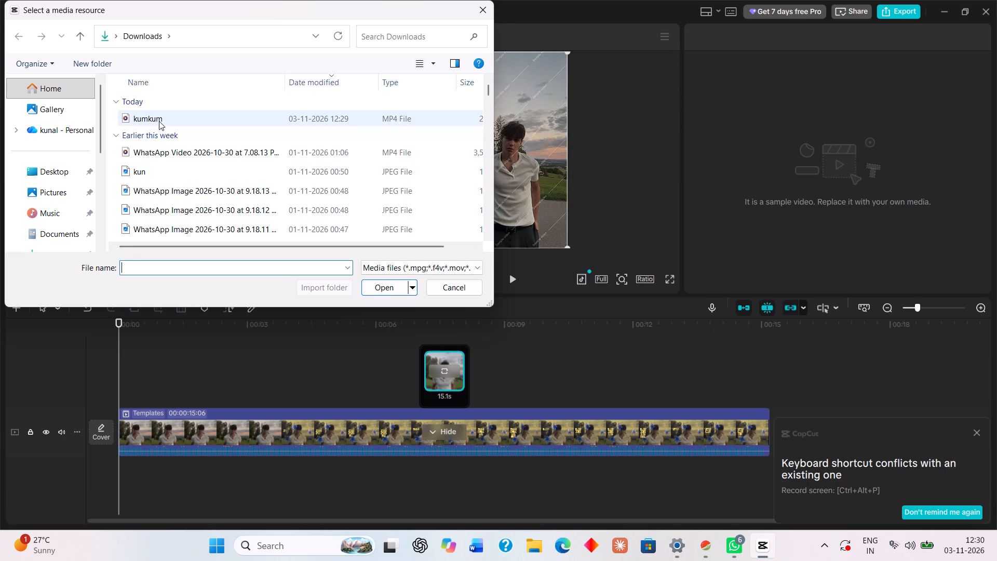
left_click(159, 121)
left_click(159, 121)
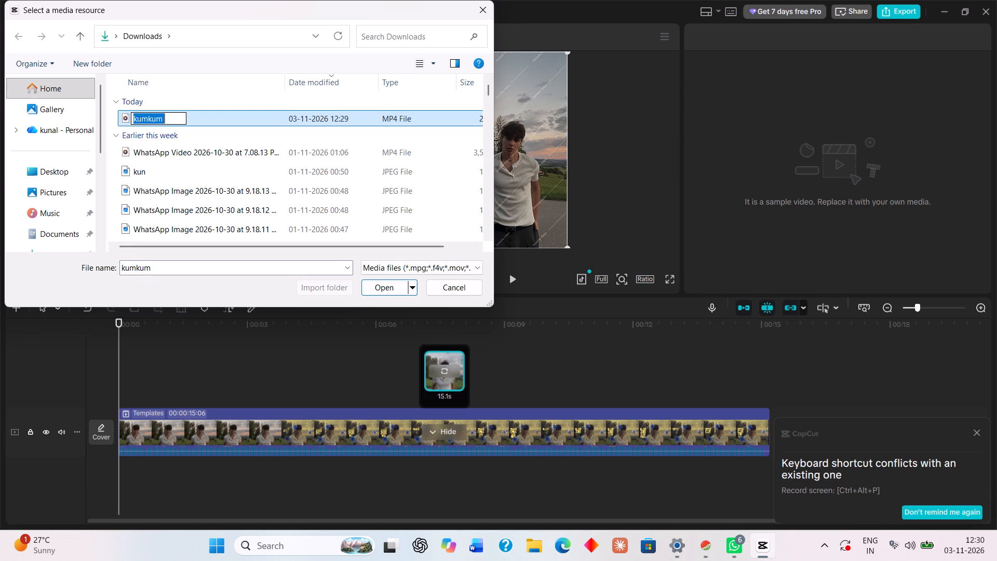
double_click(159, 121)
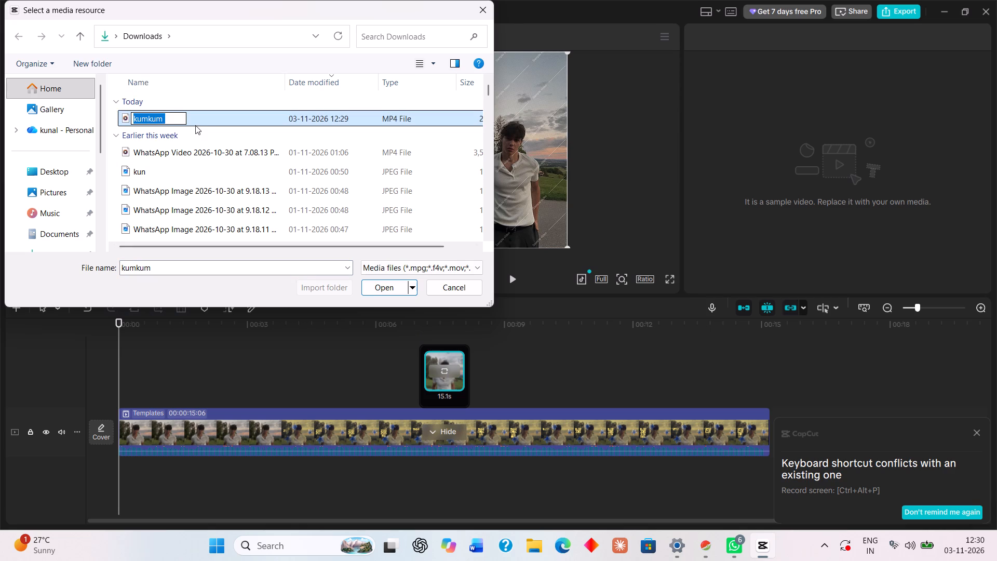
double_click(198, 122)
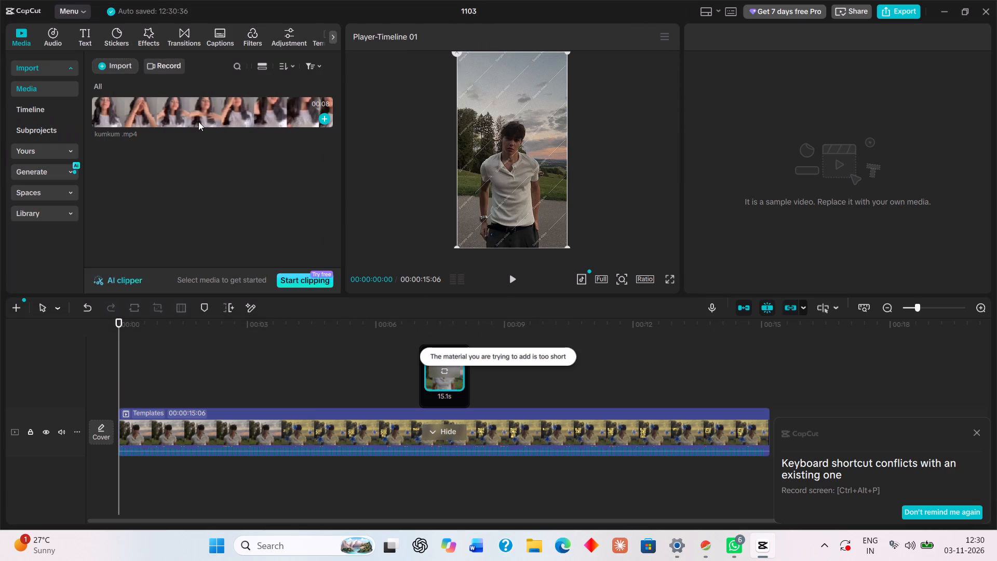
Play the template on the timeline from its start to preview its effects and text.
left_click(530, 164)
left_click(515, 273)
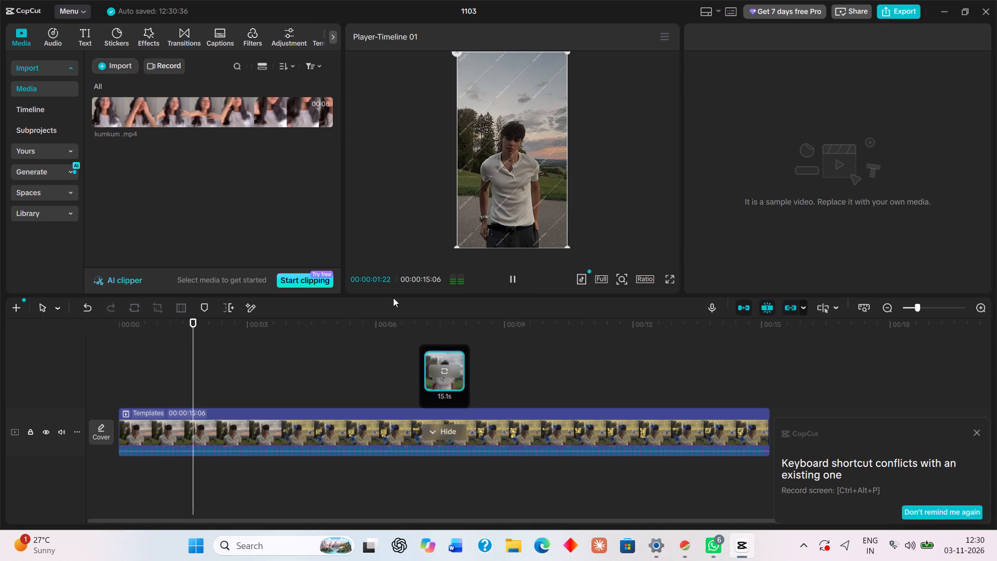
left_click(286, 97)
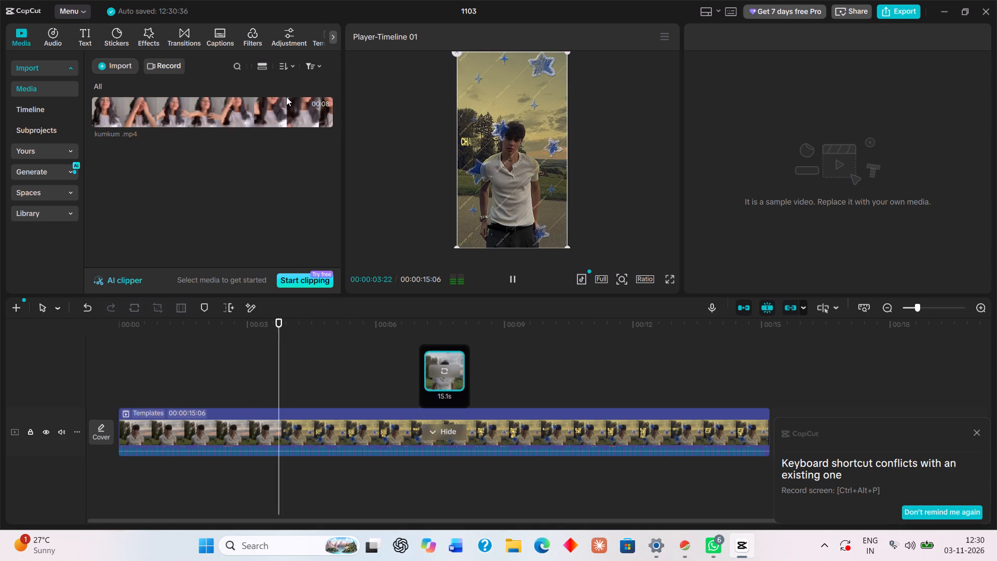
left_click(292, 99)
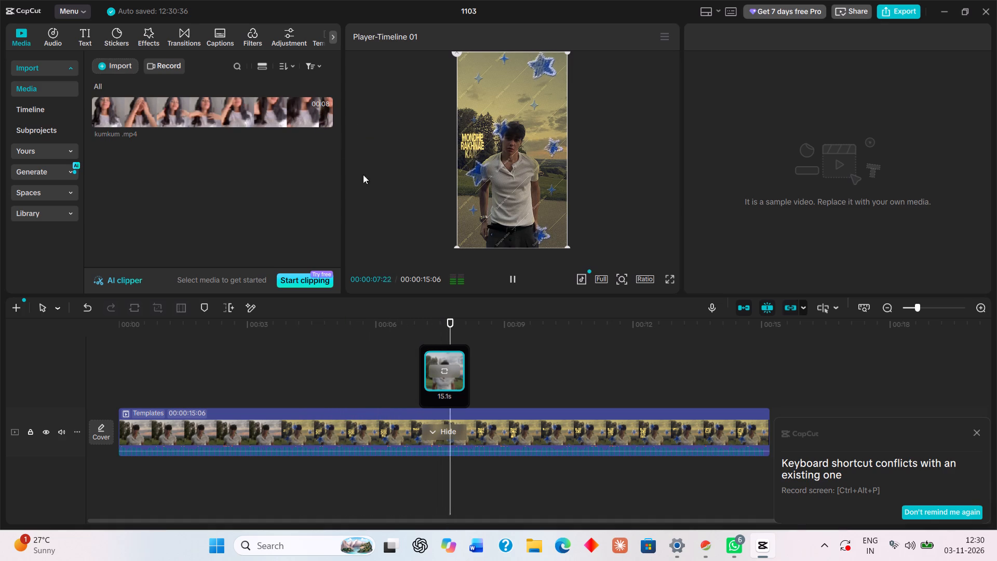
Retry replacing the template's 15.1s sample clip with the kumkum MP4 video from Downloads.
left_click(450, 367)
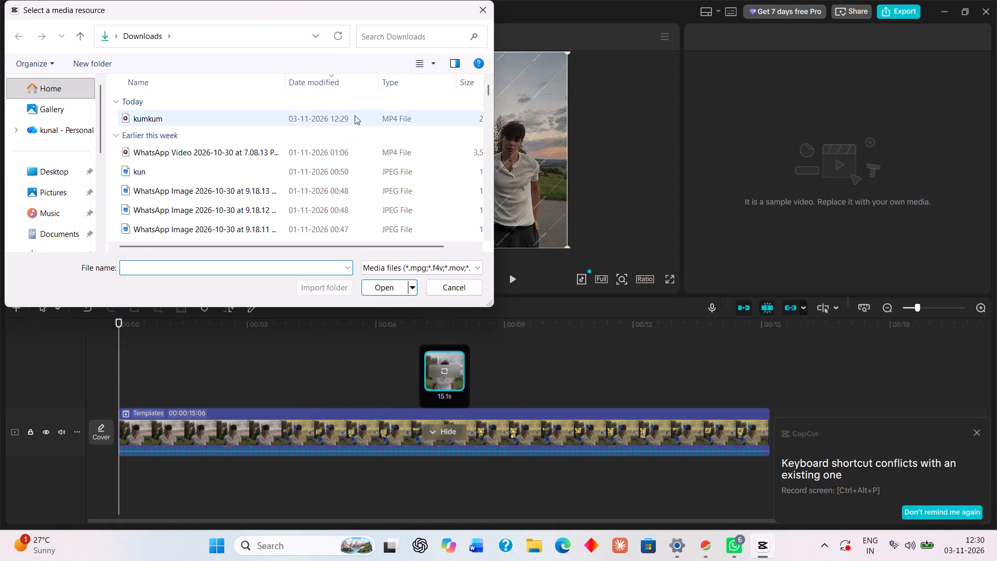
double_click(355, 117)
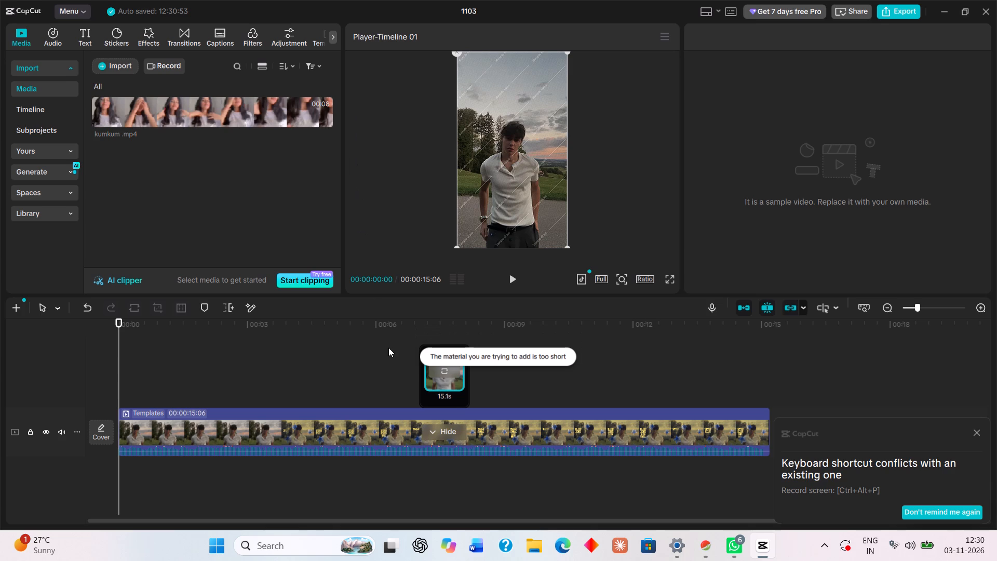
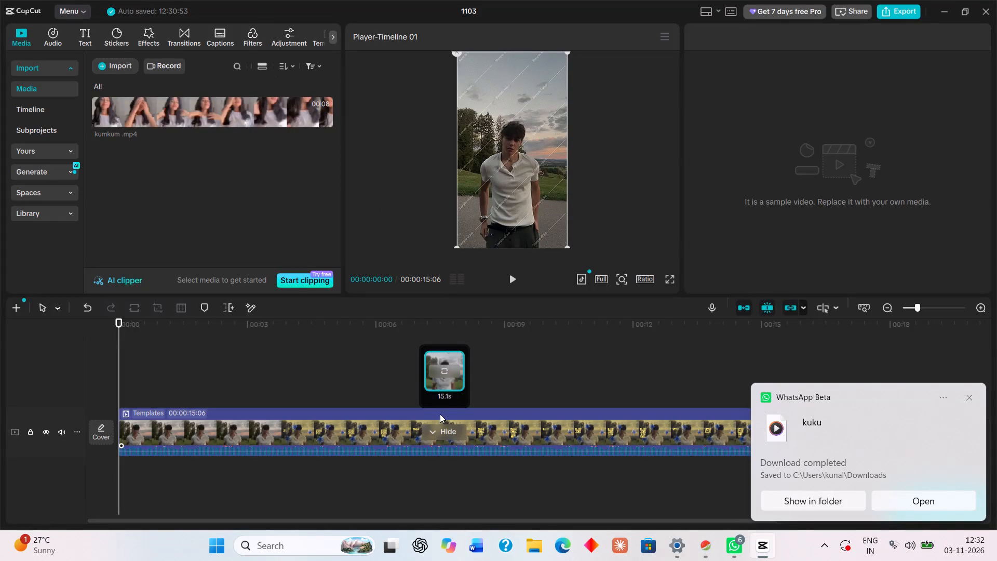
Replace the template's 15.1s sample clip with the kuku MP4 video from the Downloads folder.
left_click(442, 369)
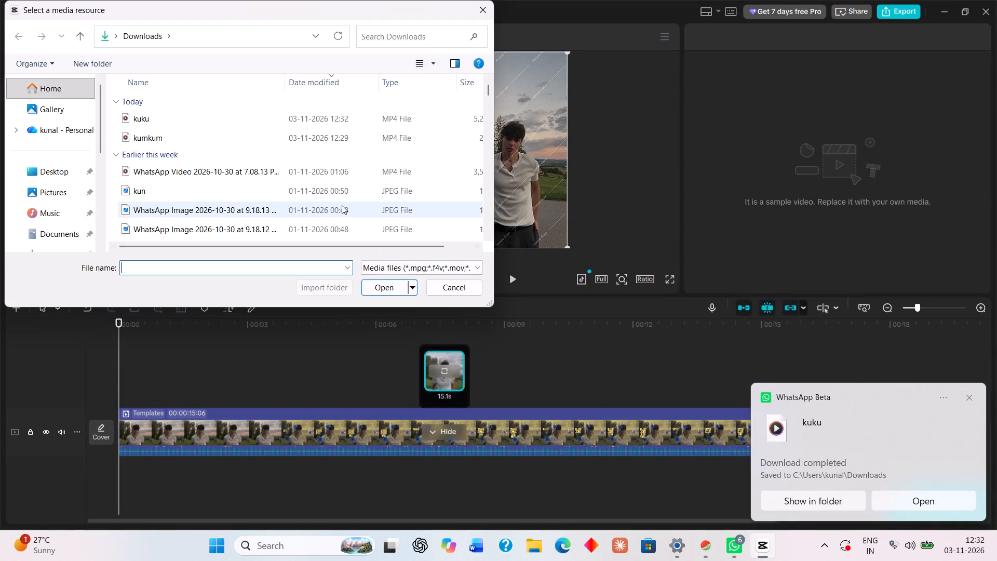
triple_click(267, 112)
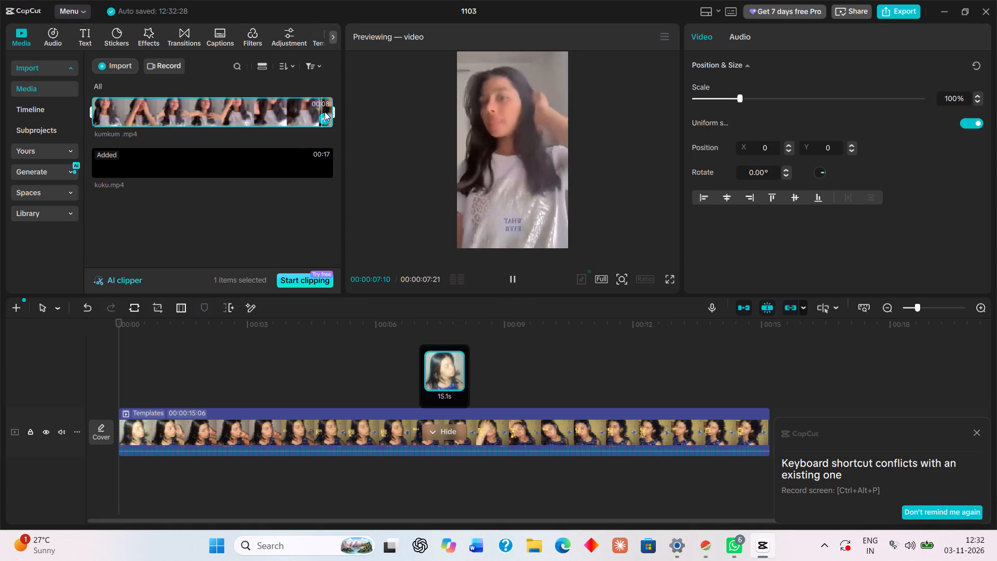
Preview the imported kumkum and kuku video clips from the project media.
left_click(180, 167)
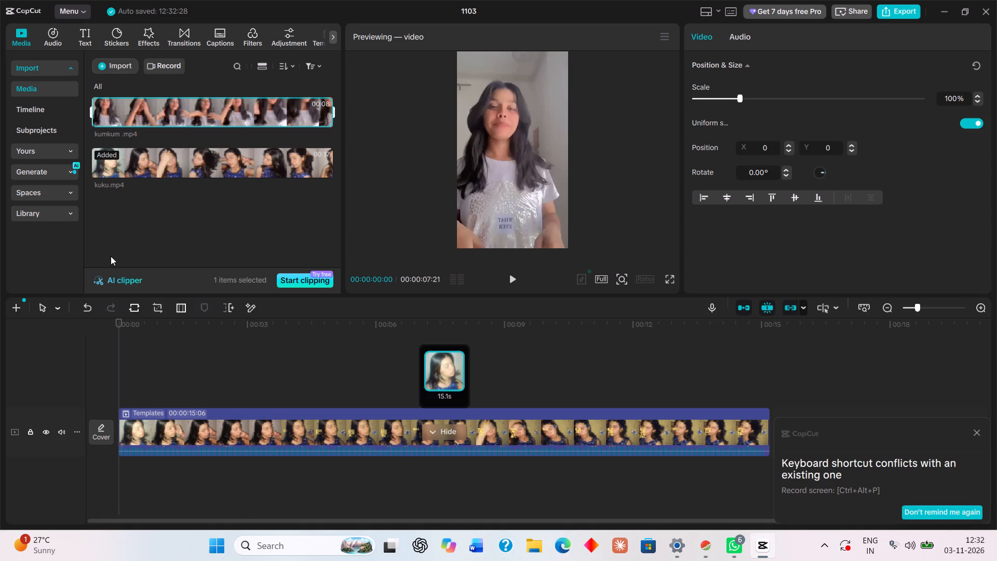
left_click(511, 278)
left_click(298, 159)
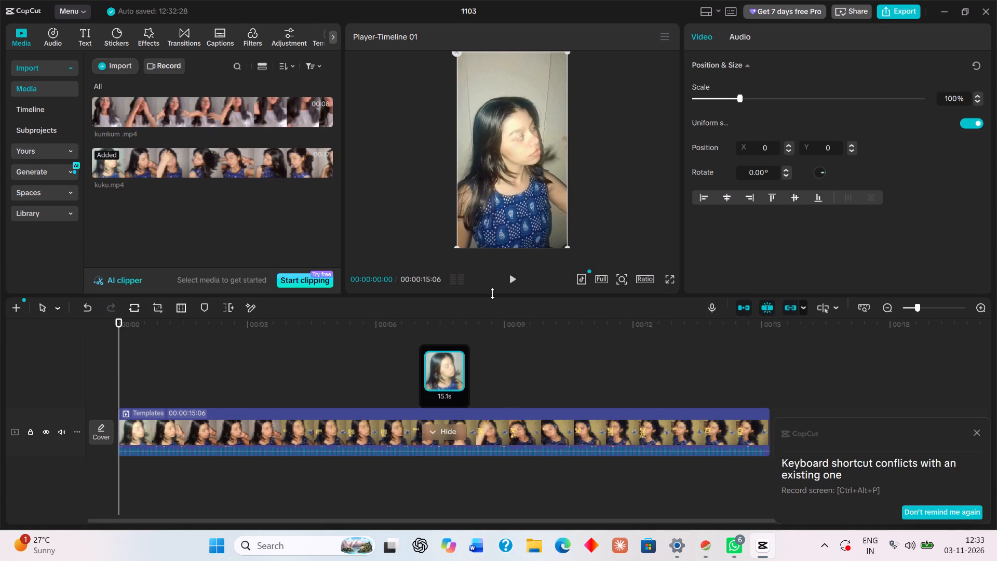
Play the template on the timeline from start to end twice to review its effects and text.
left_click(513, 277)
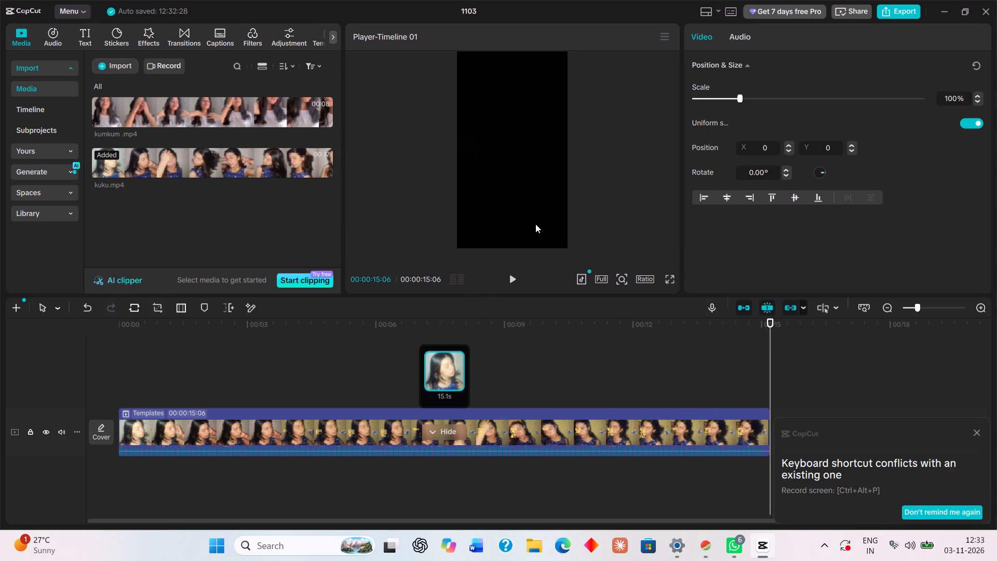
left_click(510, 276)
Trim the start of the template clip on the timeline to a duration of 00:00:15:00 and play it back.
left_click_drag(122, 430, 131, 433)
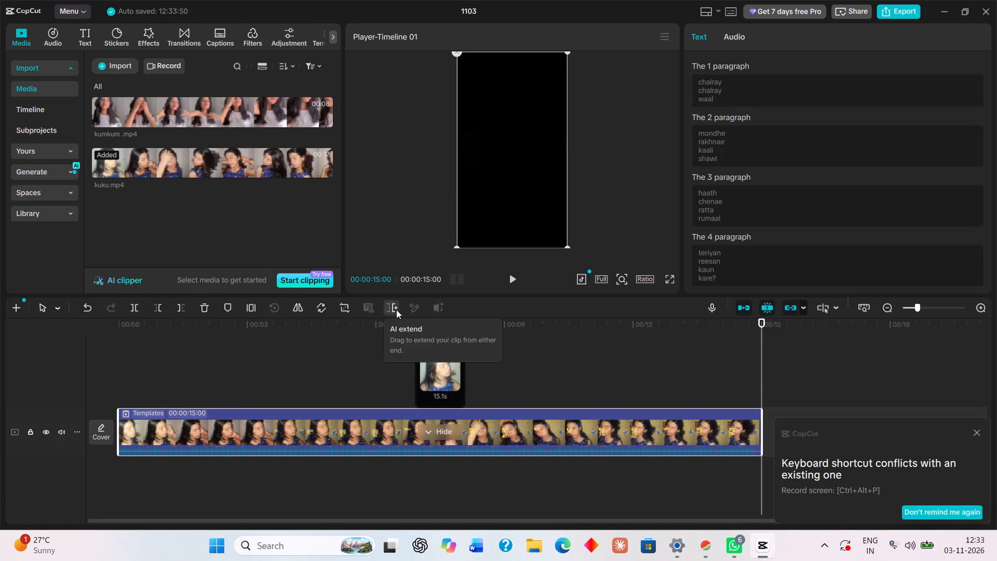
left_click(511, 278)
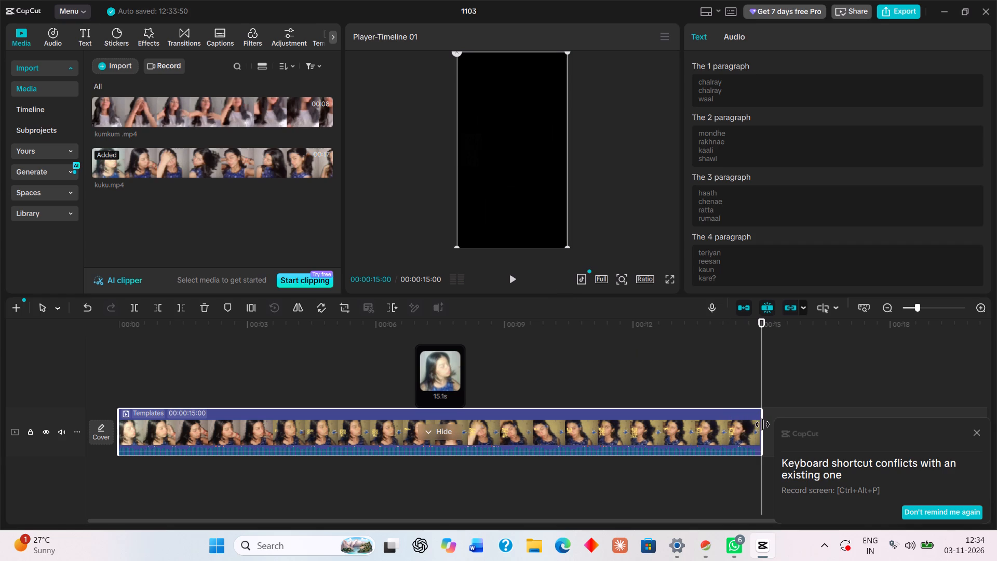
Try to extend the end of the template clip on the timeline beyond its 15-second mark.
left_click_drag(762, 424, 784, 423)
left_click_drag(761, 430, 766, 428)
Play the trimmed template on the timeline from its start.
left_click(509, 275)
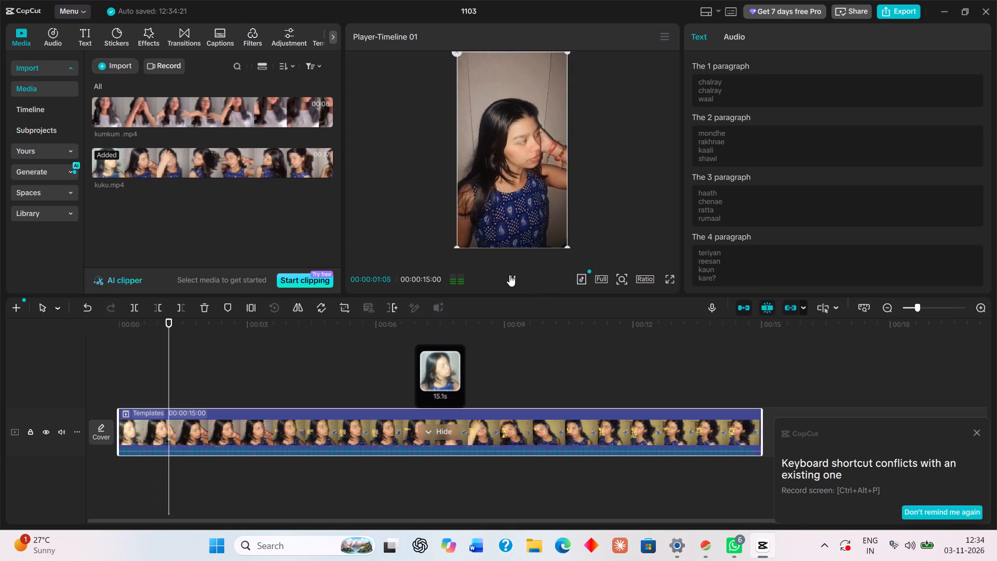
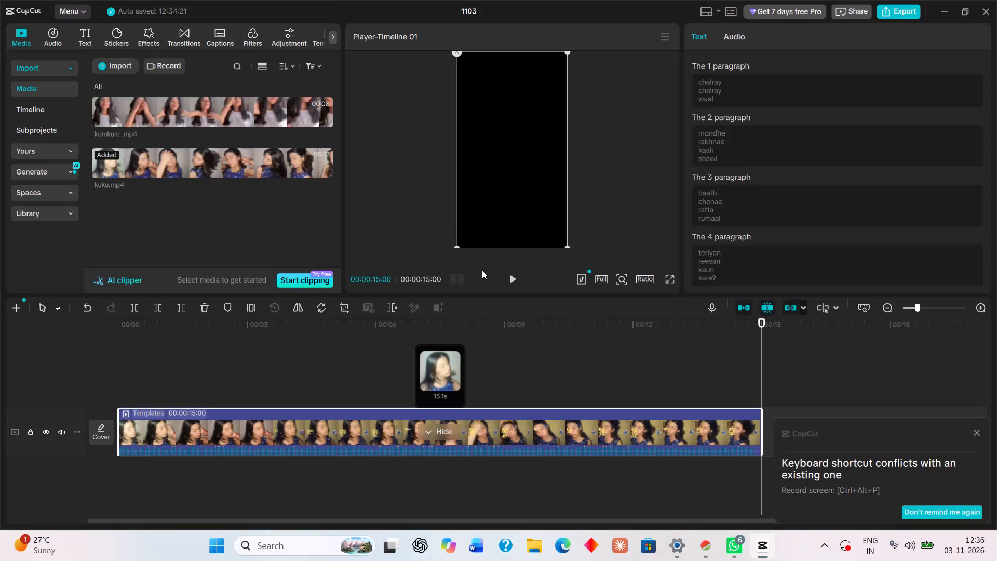
Replay the trimmed template from the beginning of the timeline to review it again.
left_click(510, 280)
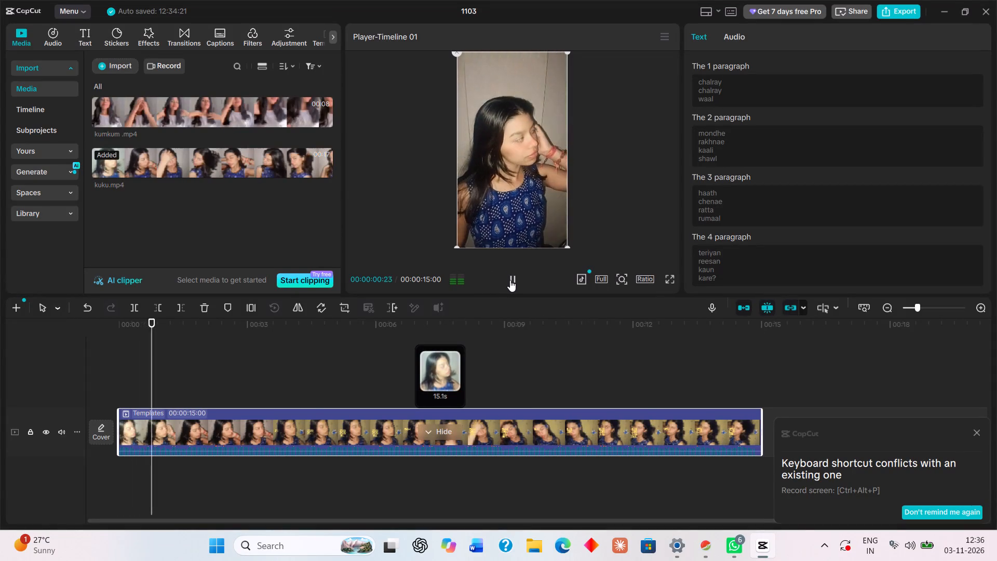
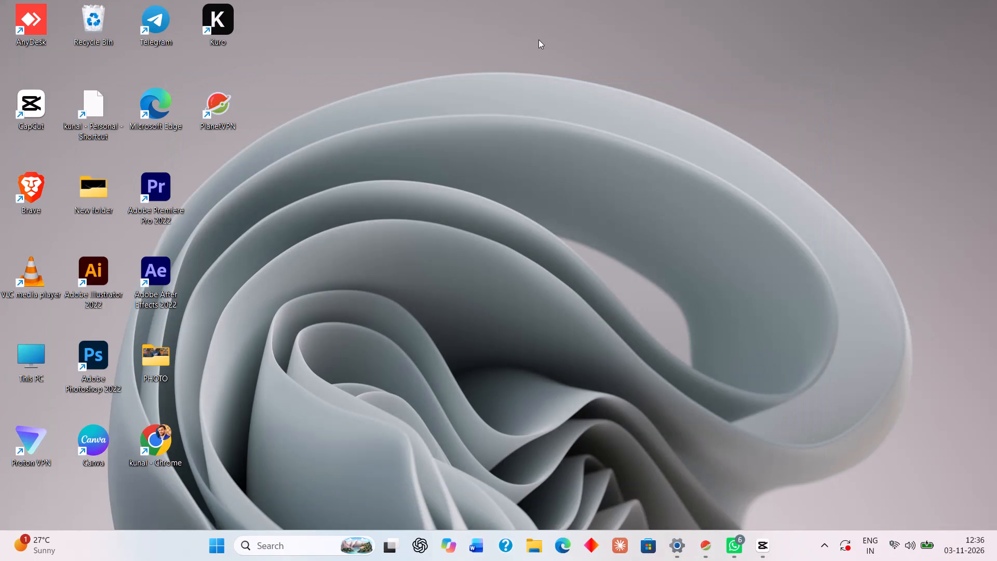
Launch the Kuro application from the desktop.
double_click(233, 24)
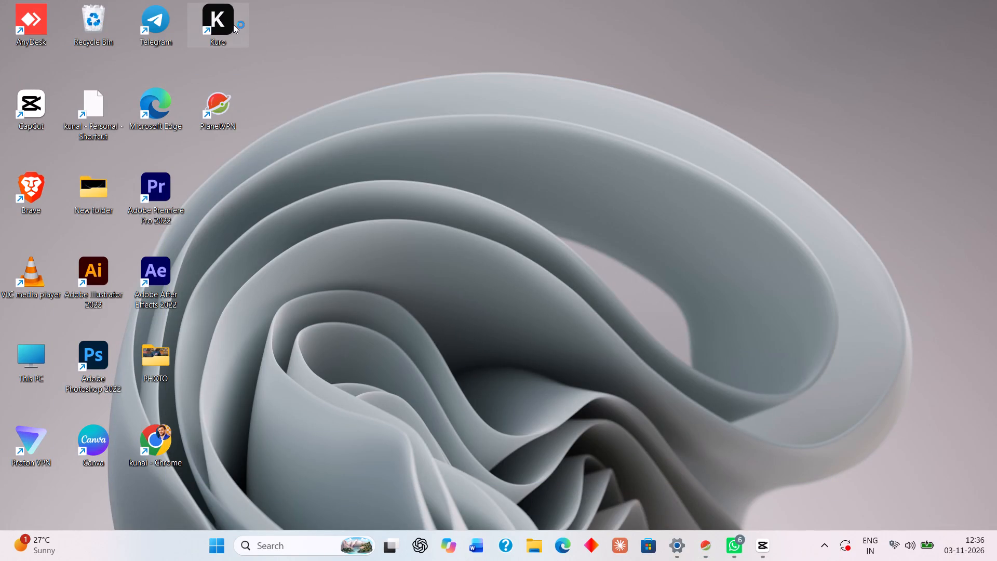
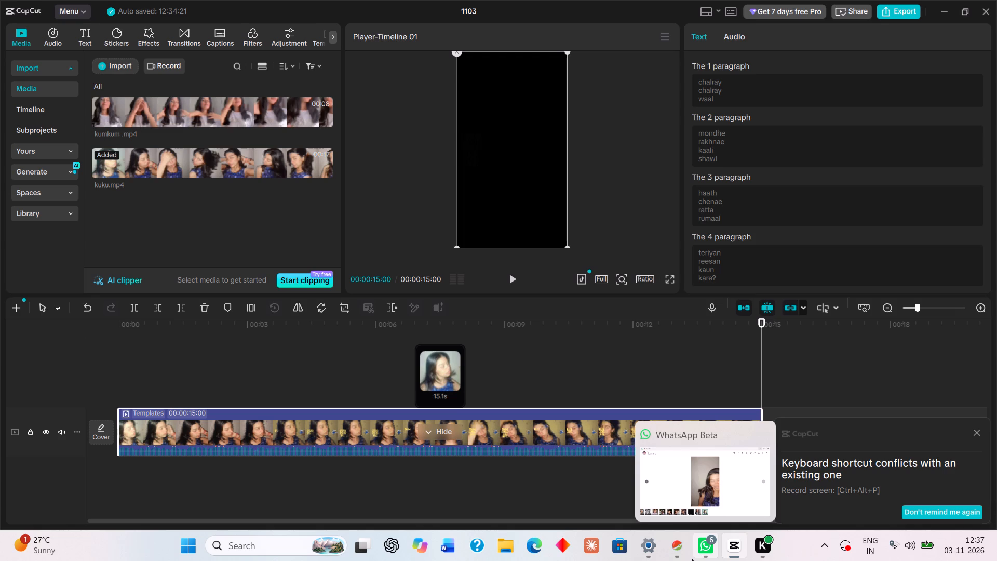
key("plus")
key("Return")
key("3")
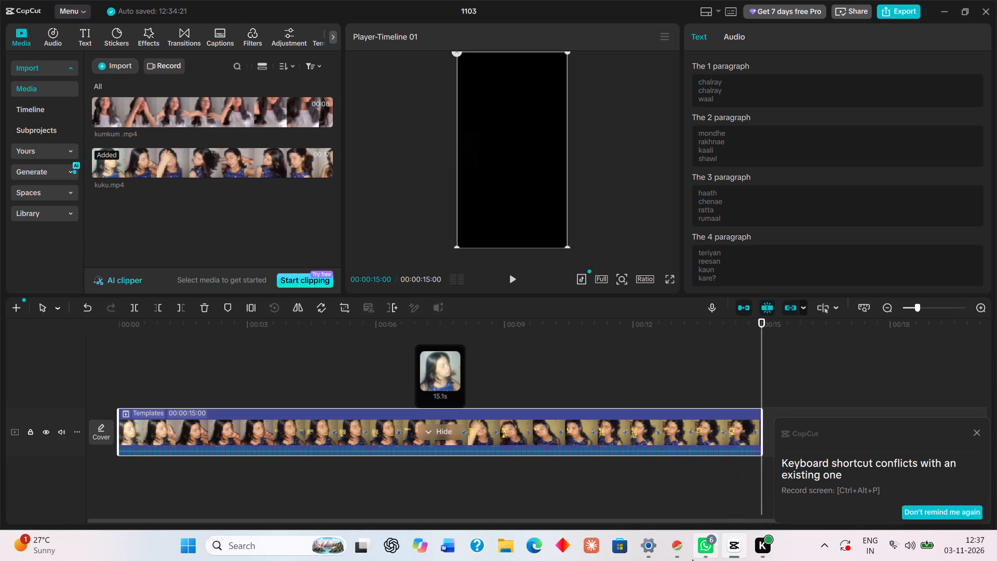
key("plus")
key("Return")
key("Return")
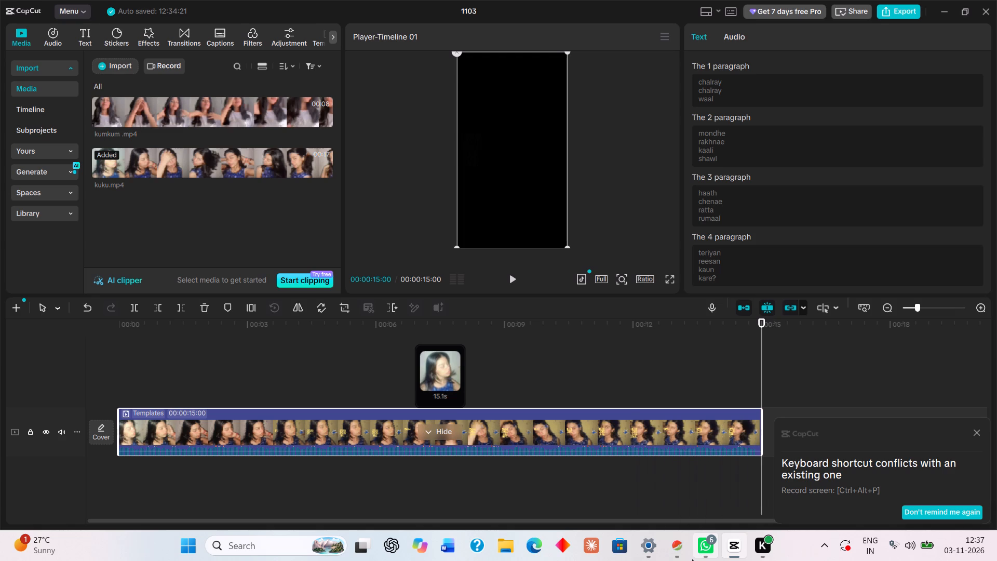
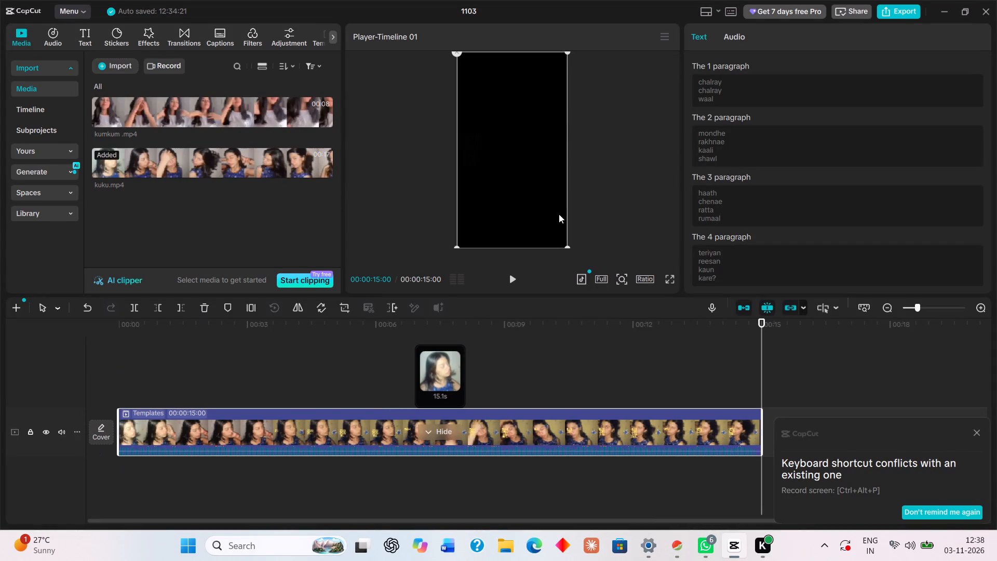
Play the 15-second template video from the start to review it, and pause shortly after the nine-second mark.
left_click(512, 283)
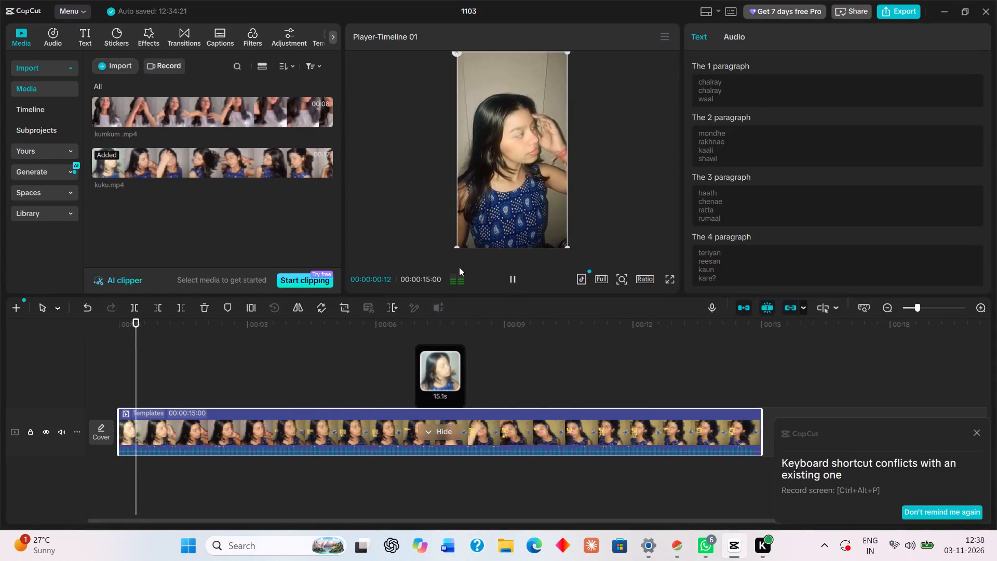
scroll(225, 233, "left", 1)
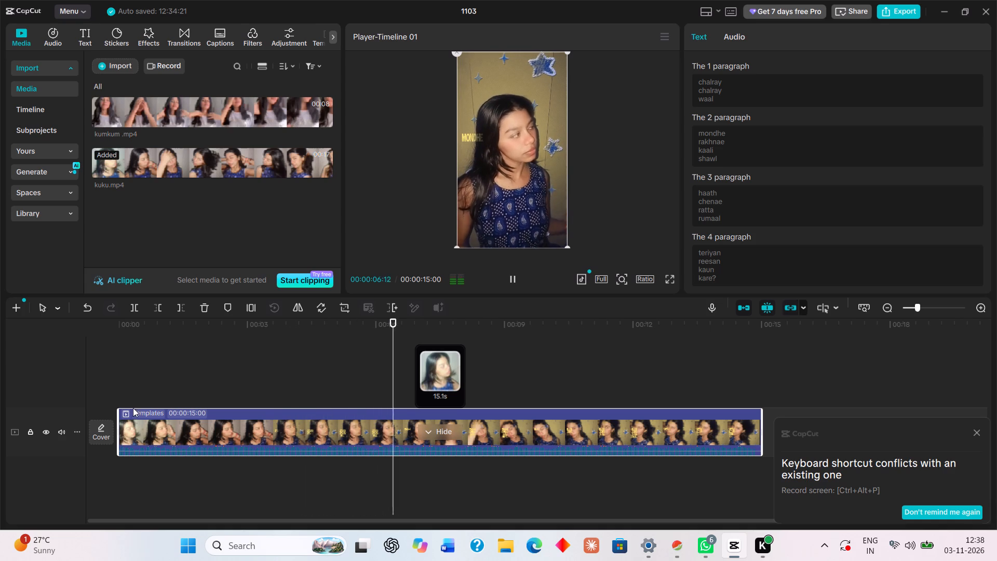
left_click(513, 280)
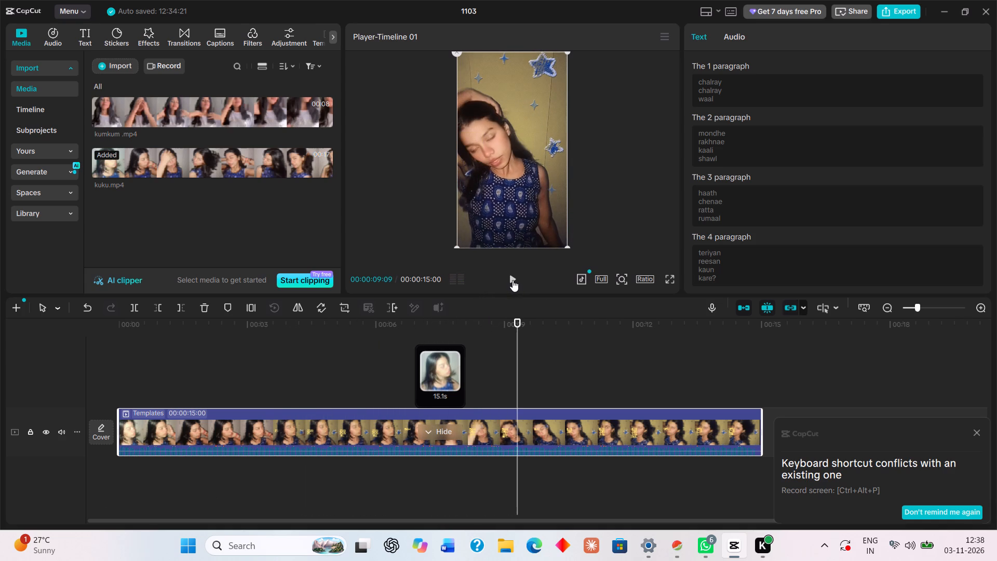
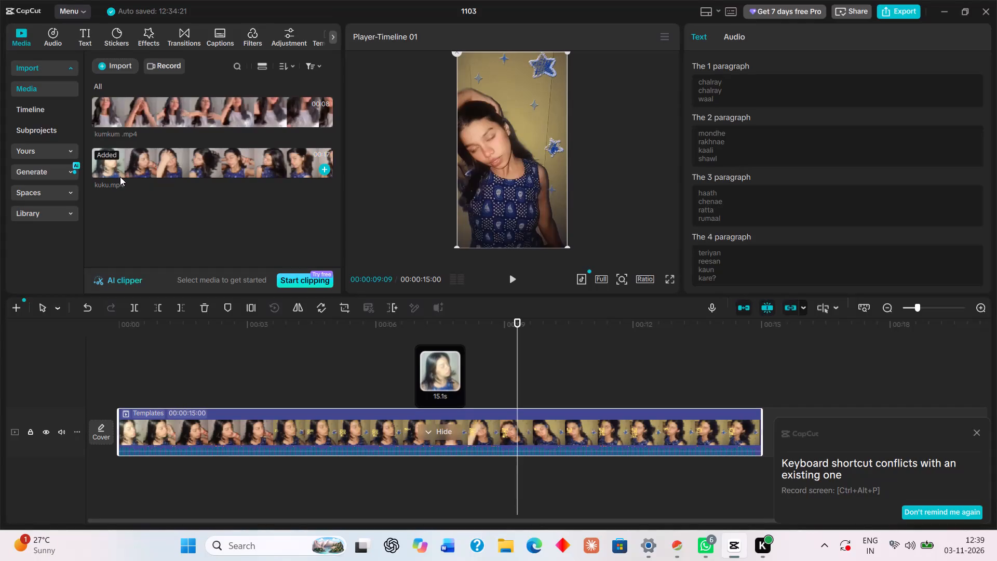
Open the source clip kuku.mp4 from the imported media in the preview and trim its start to about 00:00:01:25.
left_click(120, 177)
left_click(141, 162)
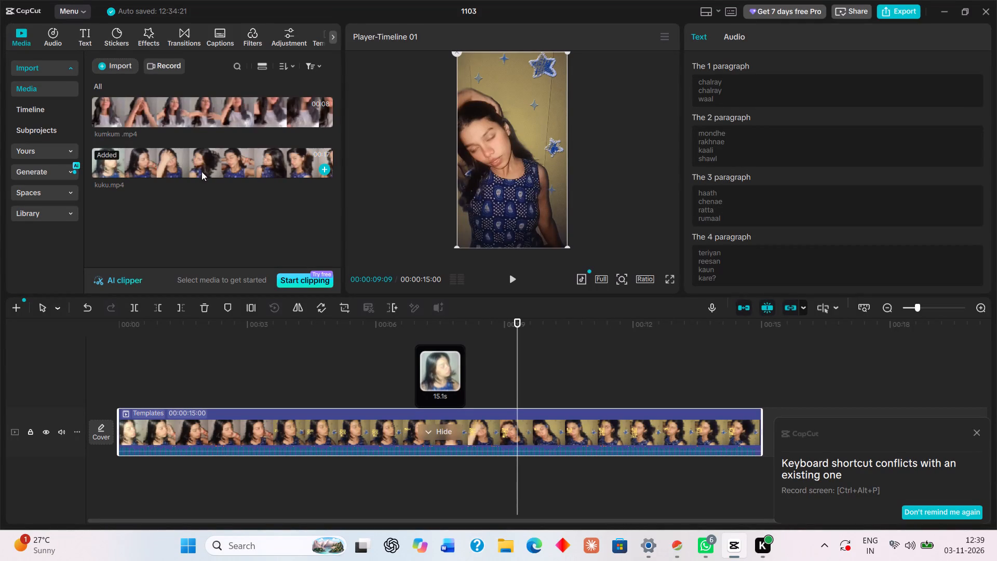
left_click(195, 164)
double_click(195, 164)
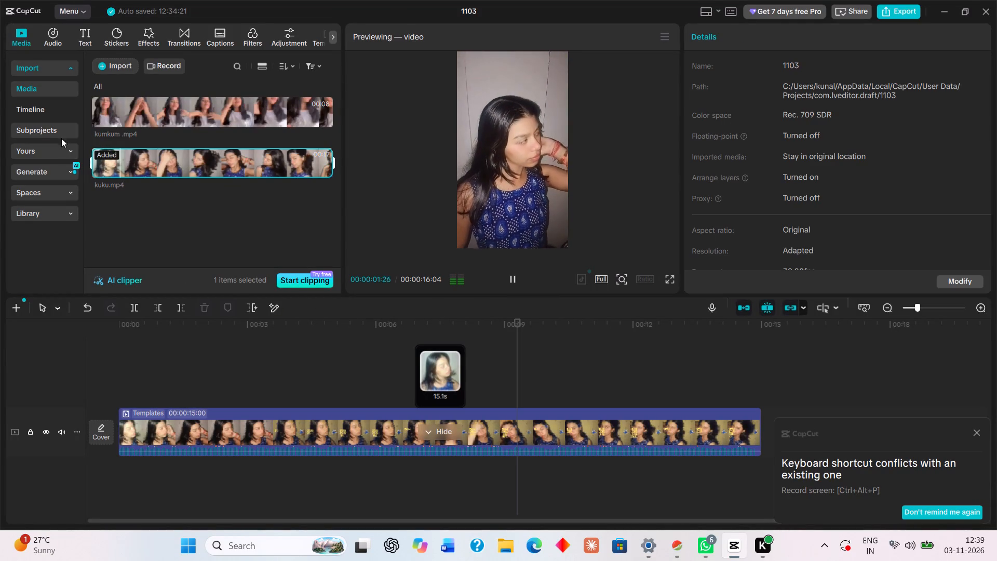
left_click_drag(91, 164, 94, 164)
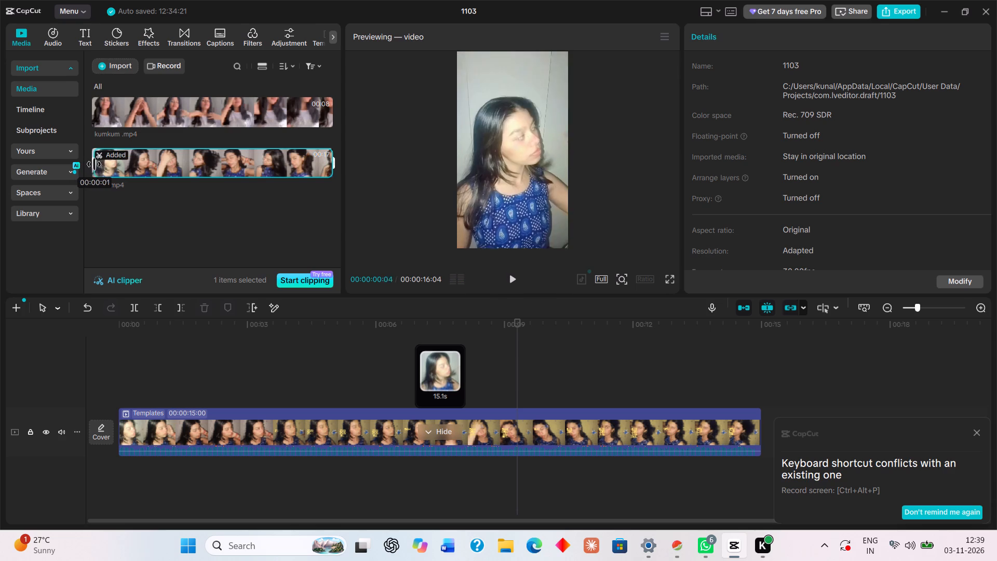
left_click_drag(94, 164, 97, 164)
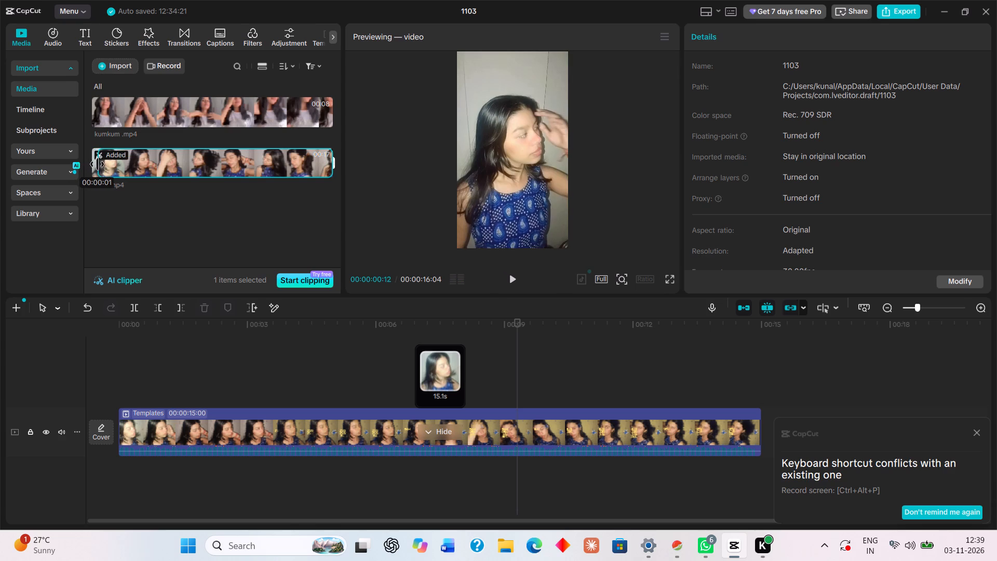
left_click_drag(97, 164, 87, 163)
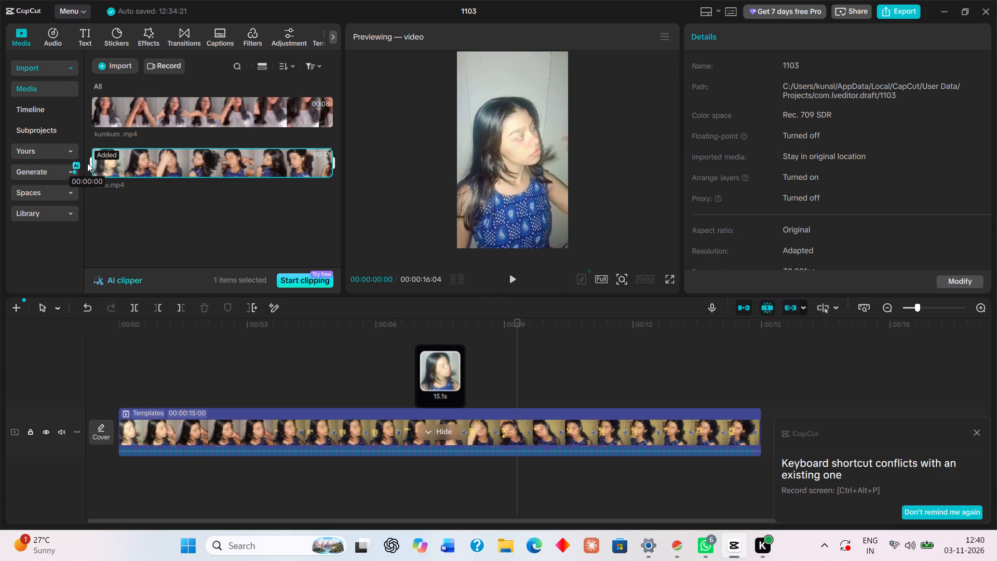
left_click_drag(87, 163, 108, 163)
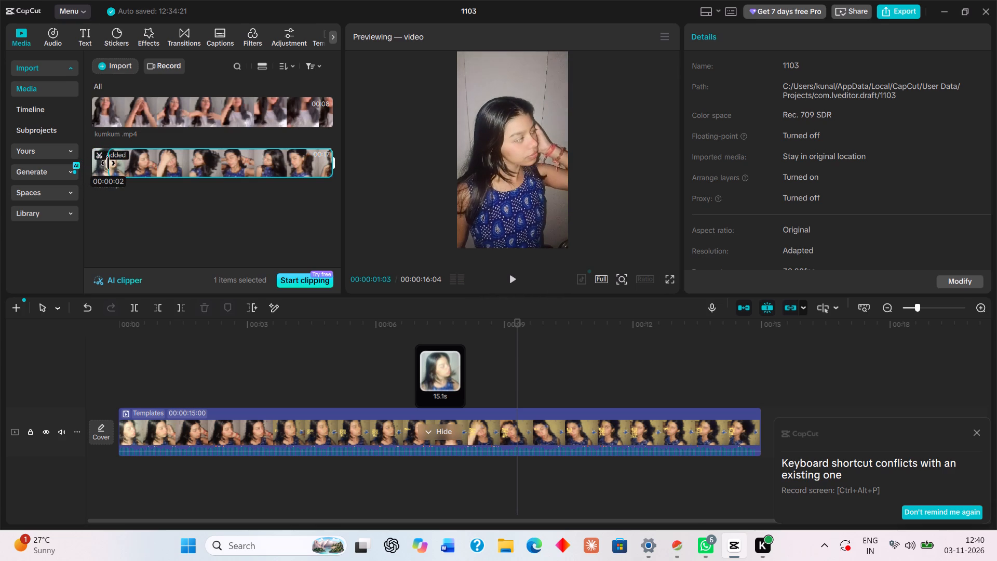
left_click_drag(108, 163, 118, 166)
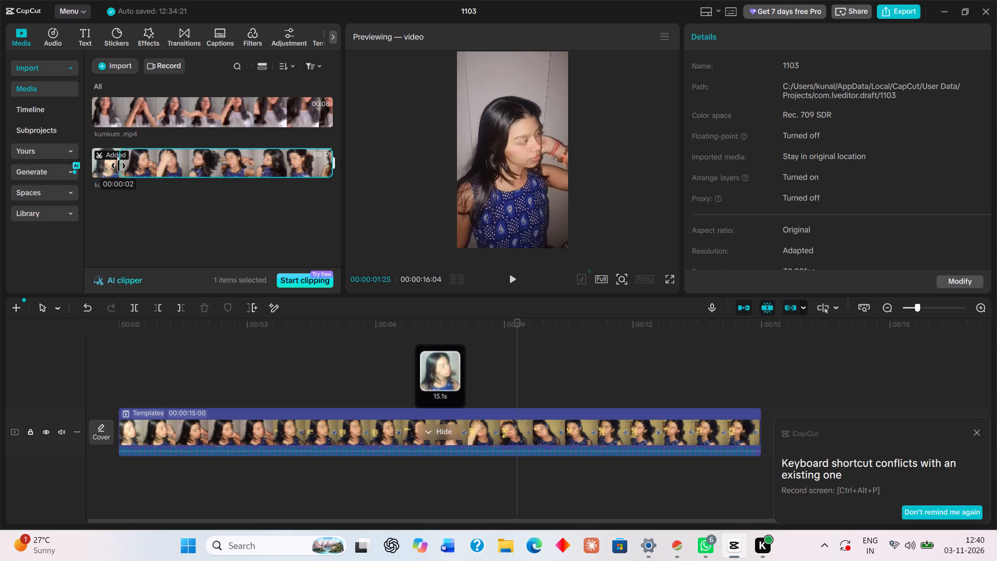
left_click_drag(118, 166, 119, 166)
Play the kuku.mp4 source clip in the preview to review its footage, and start it again from the beginning.
left_click(509, 277)
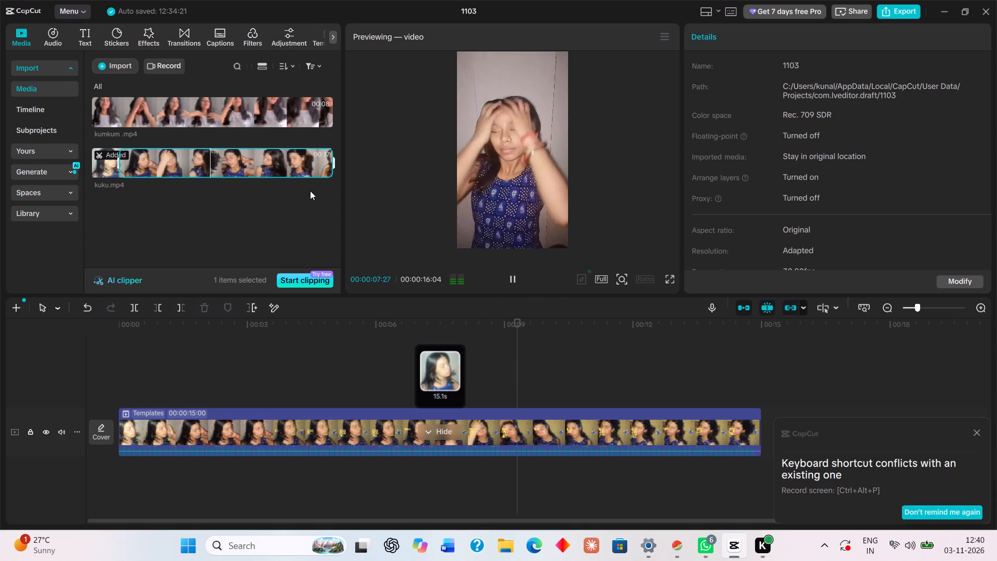
double_click(293, 168)
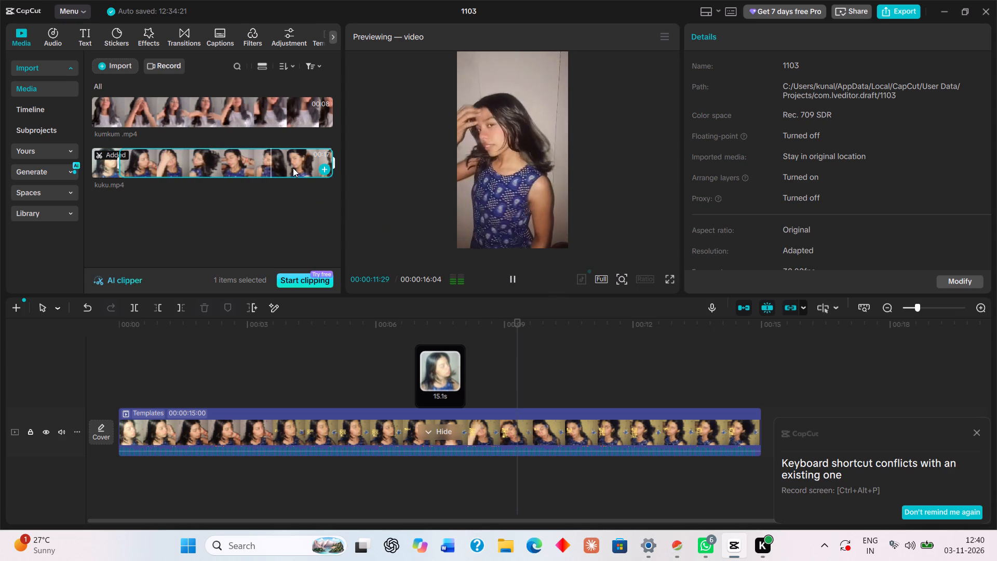
left_click(293, 168)
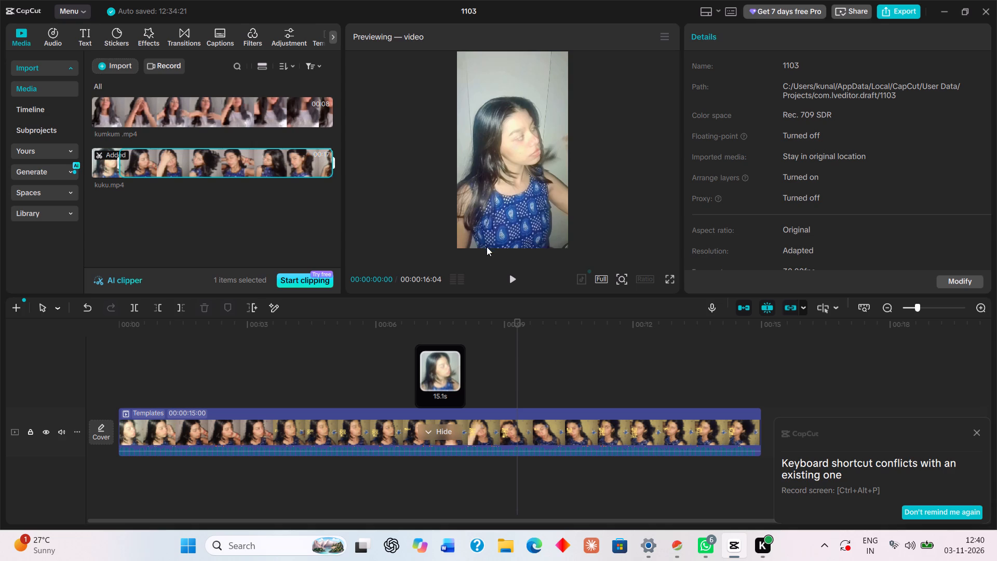
left_click(514, 276)
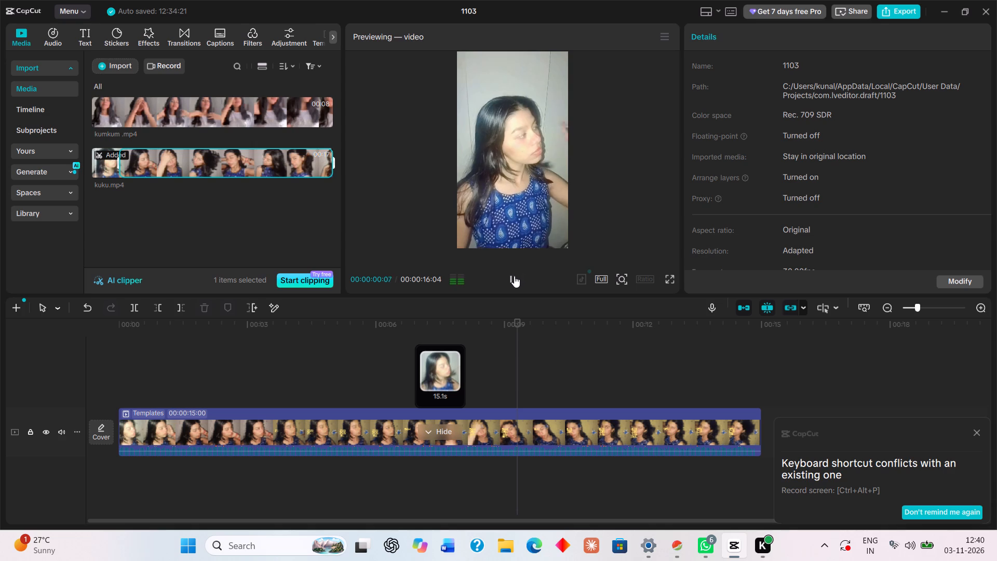
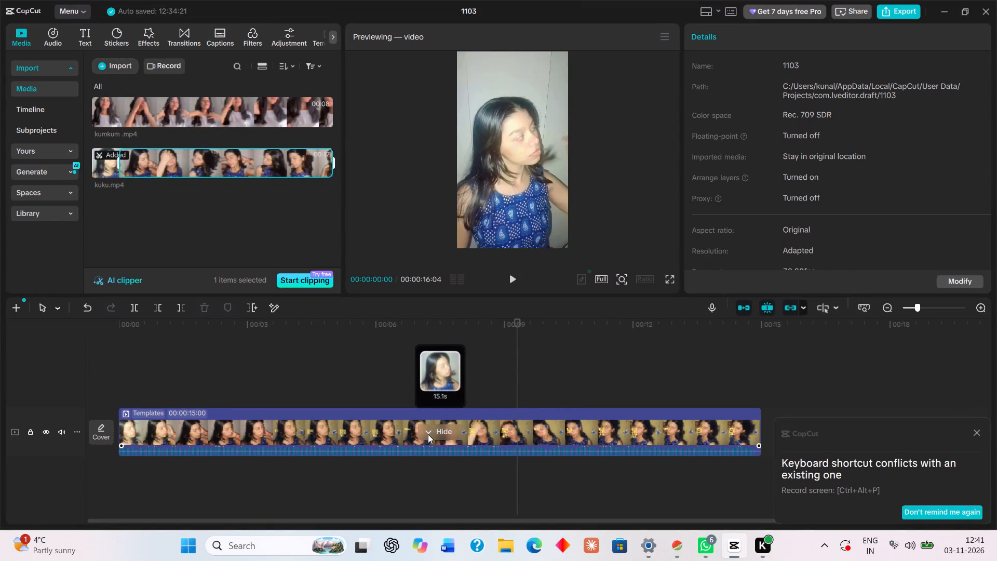
Start replacing the template's 15.1s clip with local material, bringing up the file selection in the Downloads folder.
left_click(441, 372)
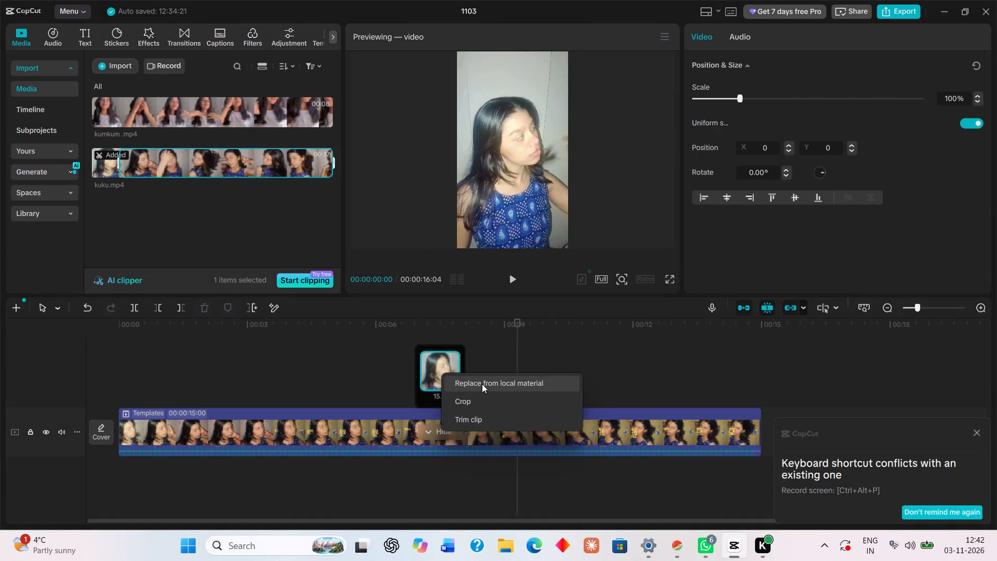
left_click(482, 384)
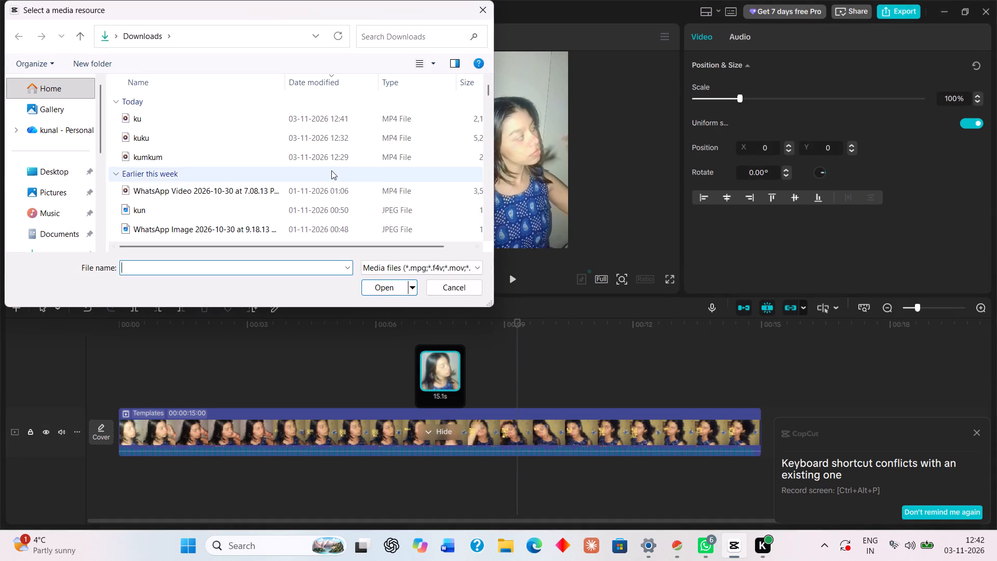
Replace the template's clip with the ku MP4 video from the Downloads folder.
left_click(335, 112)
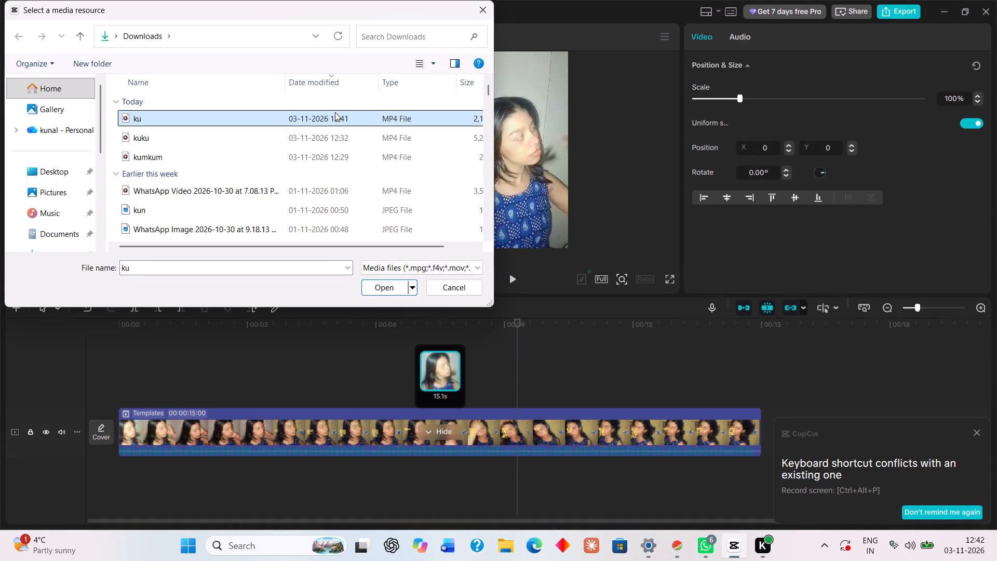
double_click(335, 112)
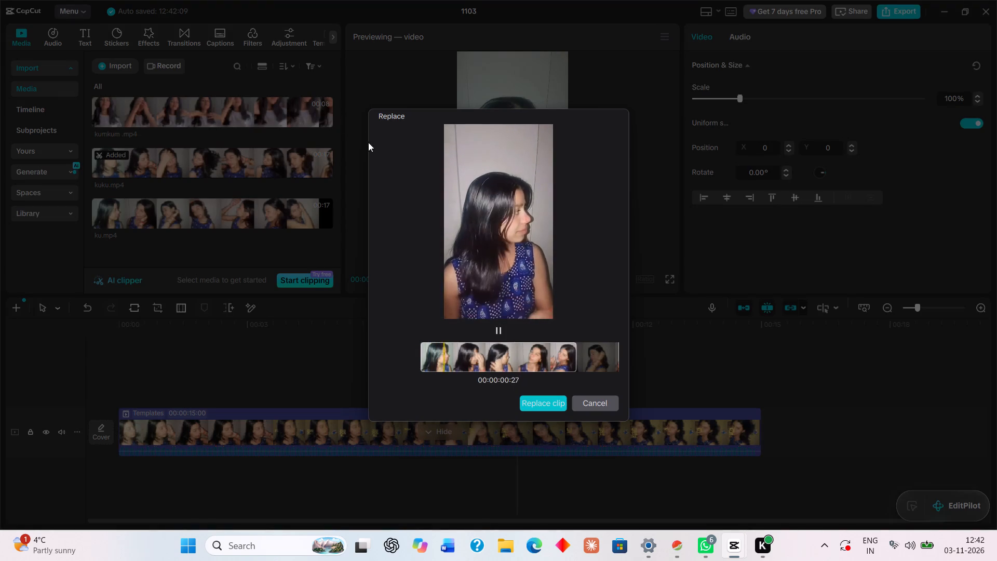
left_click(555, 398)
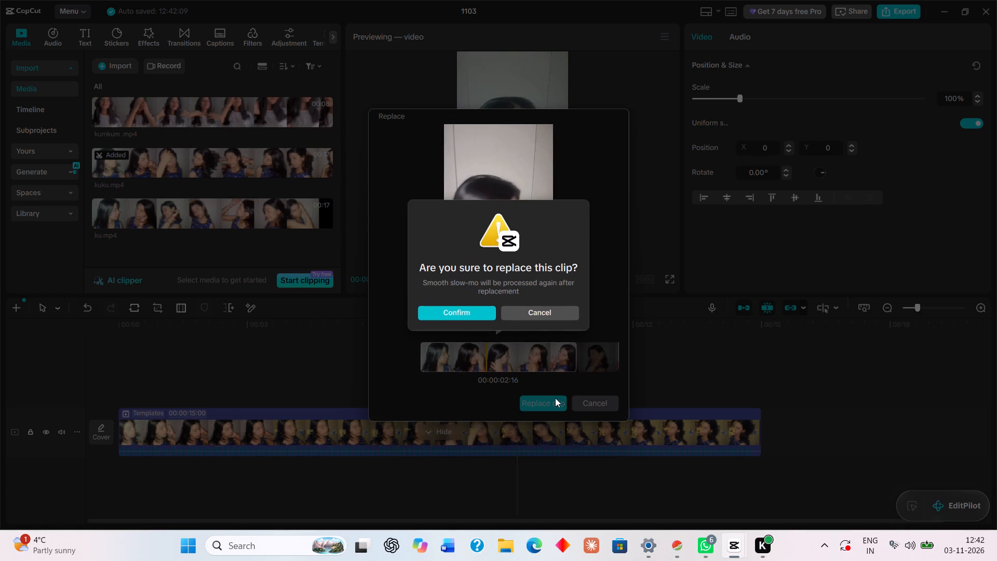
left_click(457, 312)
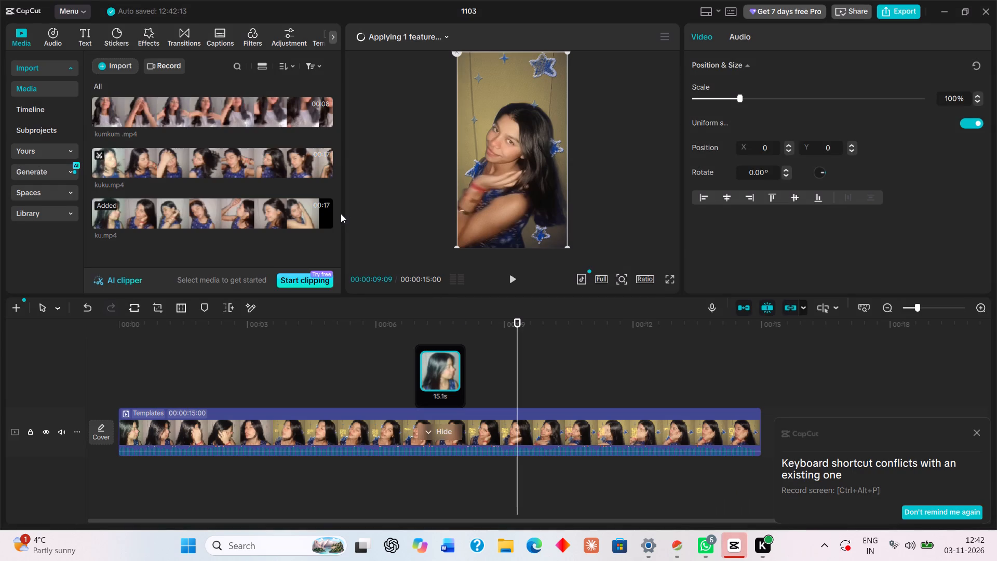
Play the 15-second template video to review it with the ku.mp4 footage.
left_click(515, 275)
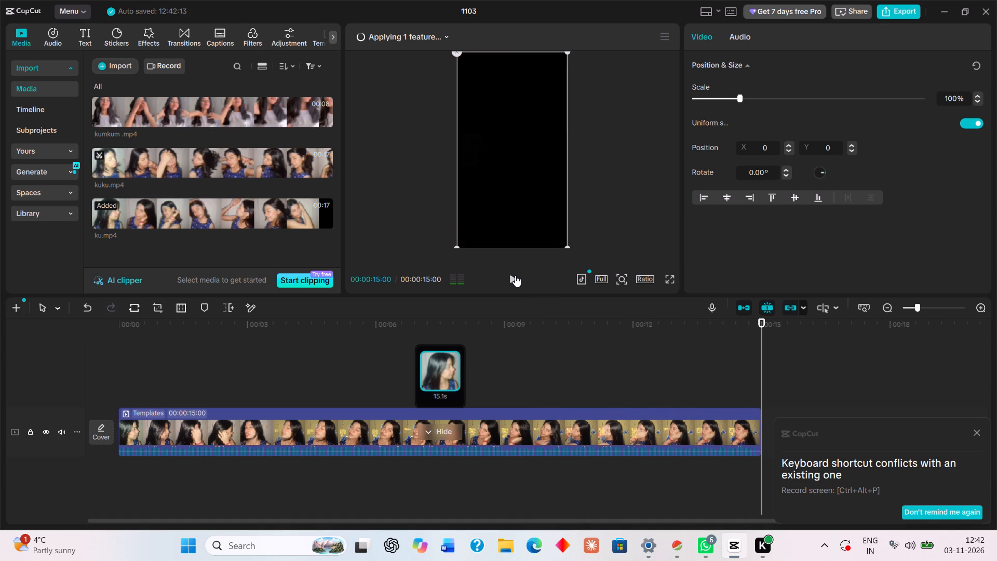
left_click(515, 275)
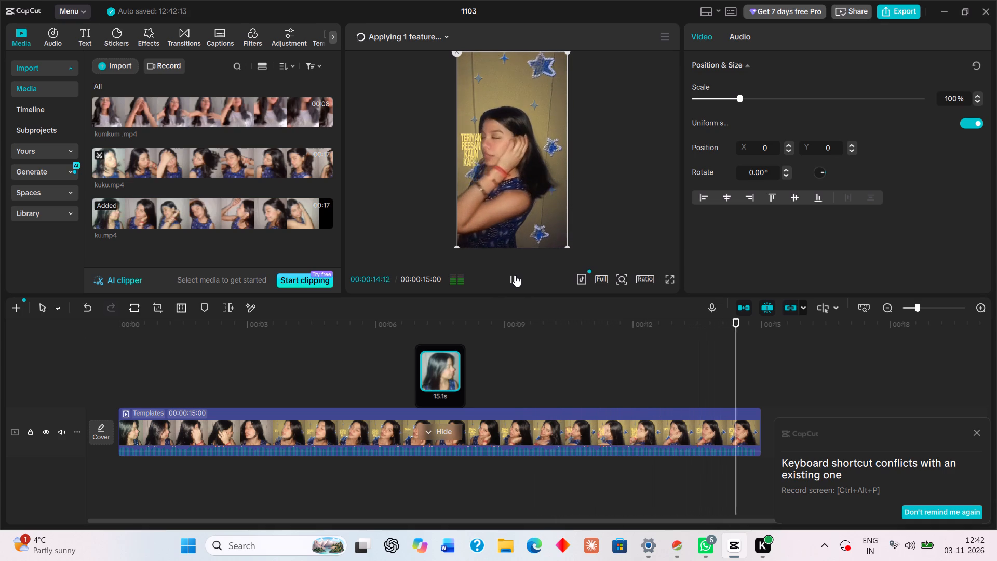
left_click(515, 275)
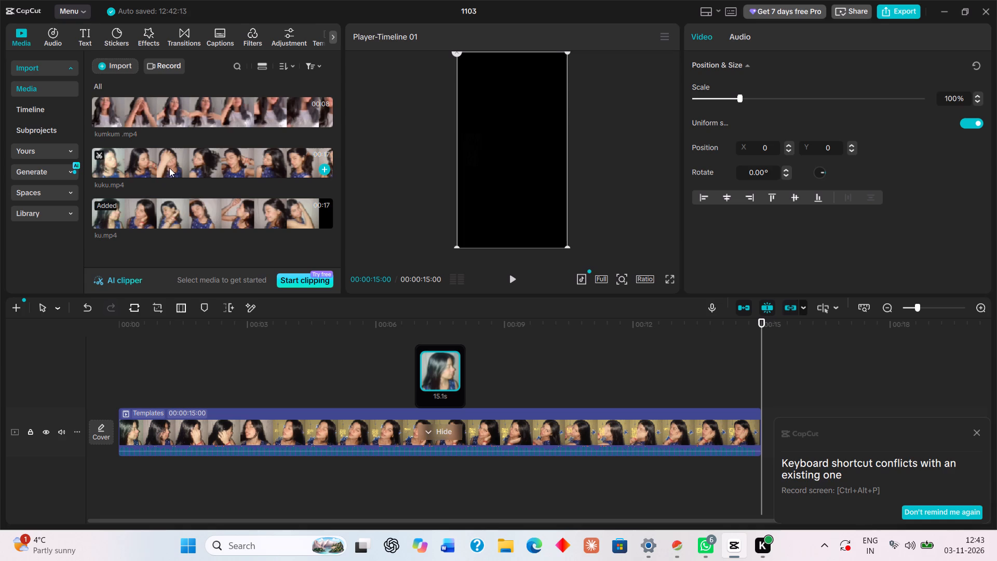
Preview kuku.mp4 in the imported media and extend its trim start back to 00:00:00:00.
double_click(177, 153)
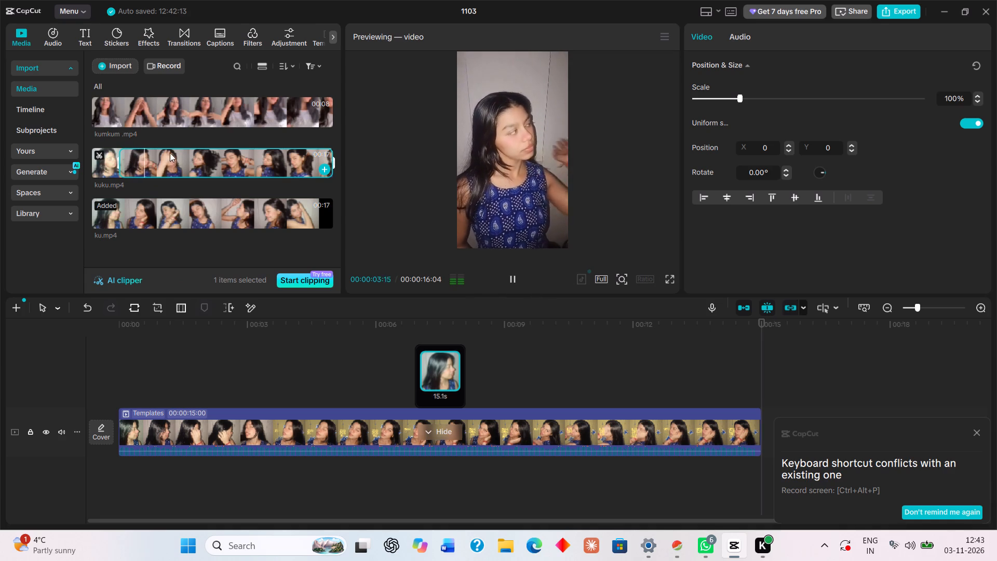
left_click_drag(117, 161, 56, 173)
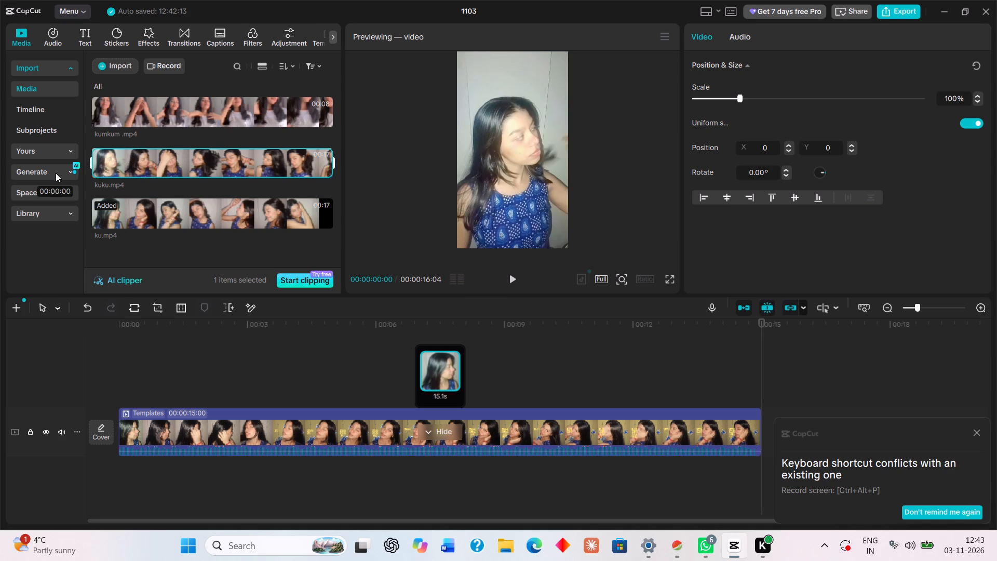
left_click_drag(56, 173, 57, 174)
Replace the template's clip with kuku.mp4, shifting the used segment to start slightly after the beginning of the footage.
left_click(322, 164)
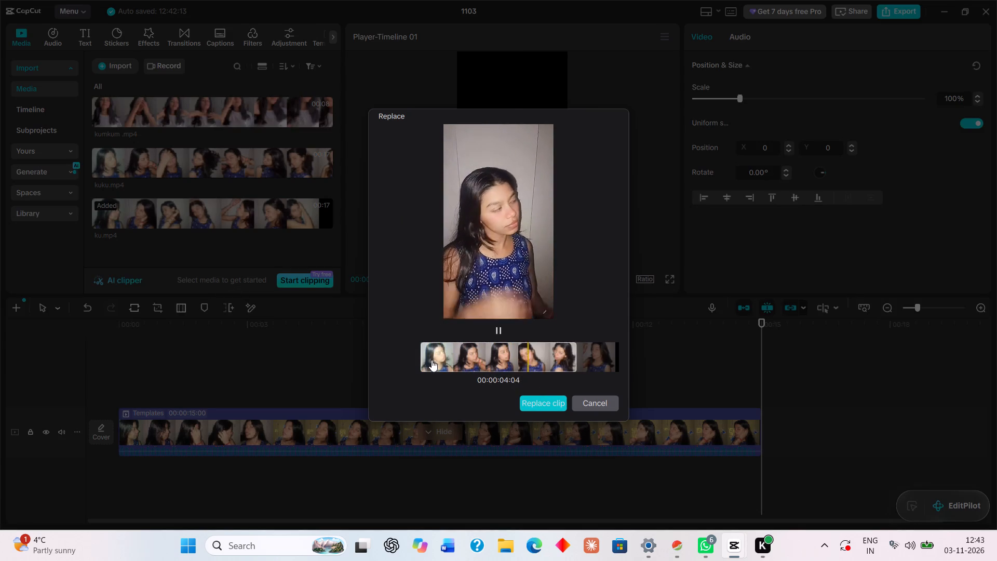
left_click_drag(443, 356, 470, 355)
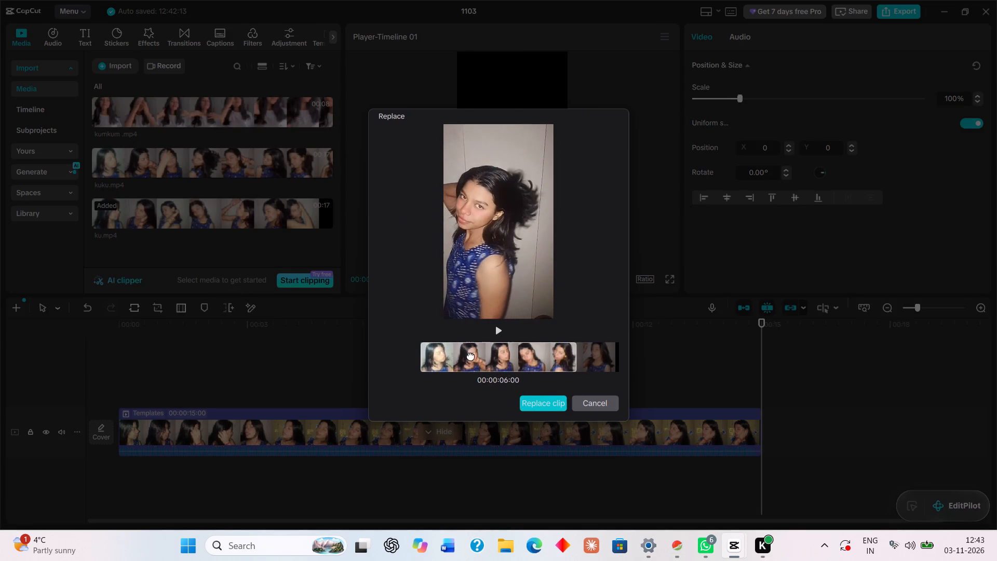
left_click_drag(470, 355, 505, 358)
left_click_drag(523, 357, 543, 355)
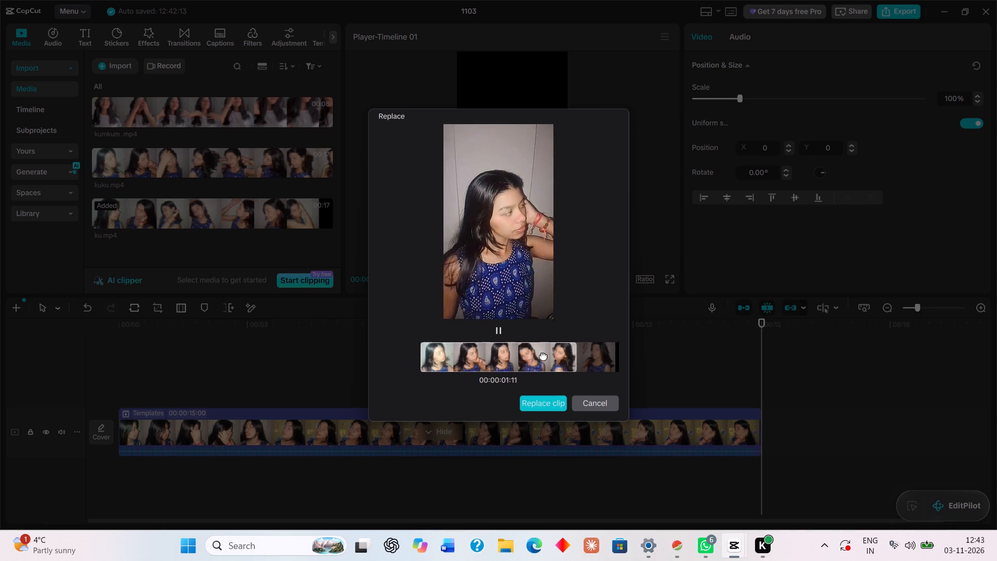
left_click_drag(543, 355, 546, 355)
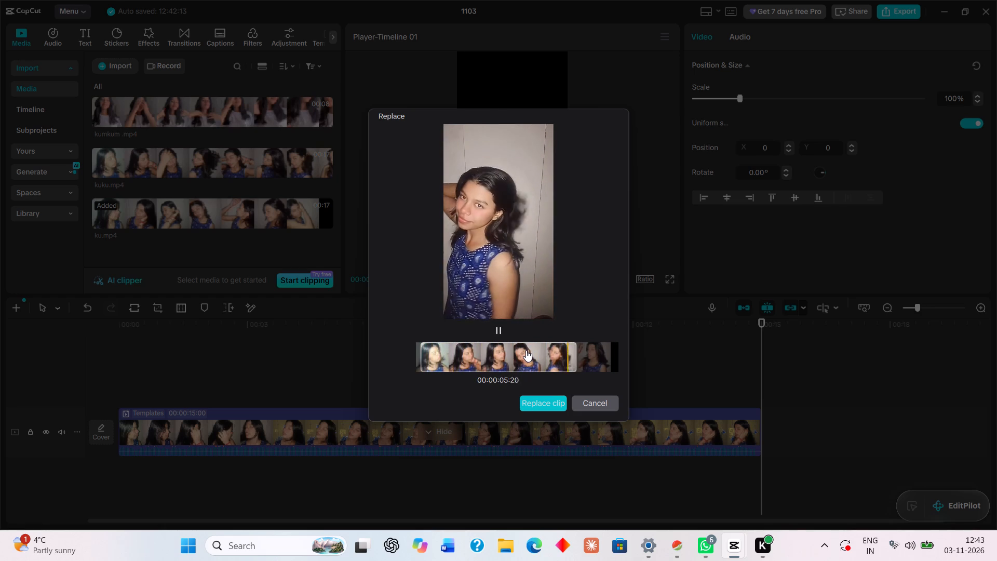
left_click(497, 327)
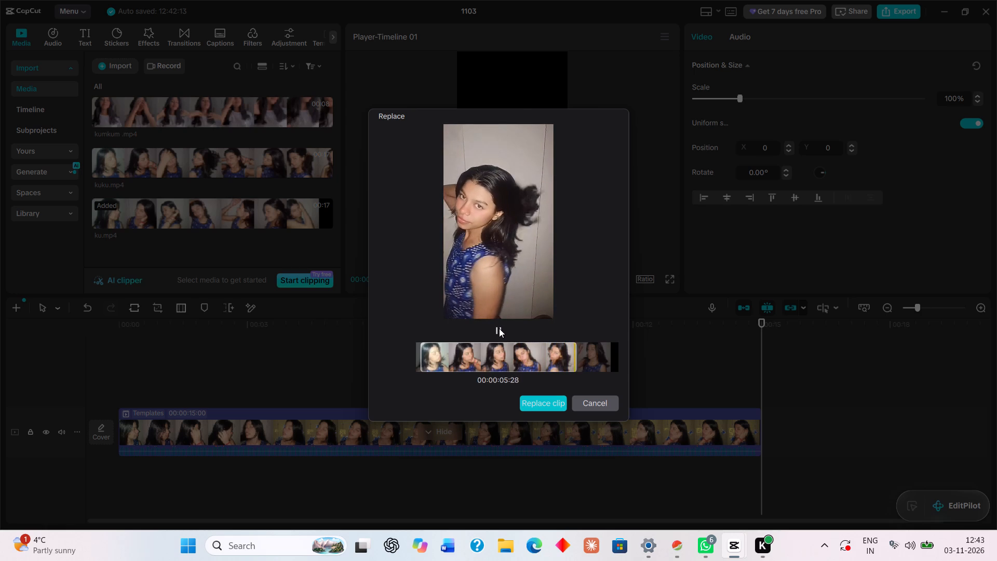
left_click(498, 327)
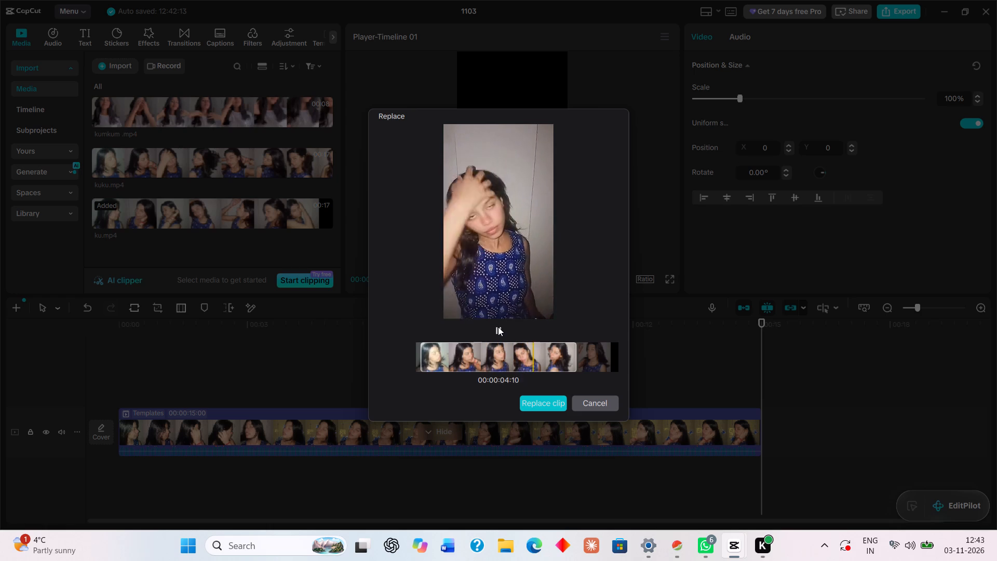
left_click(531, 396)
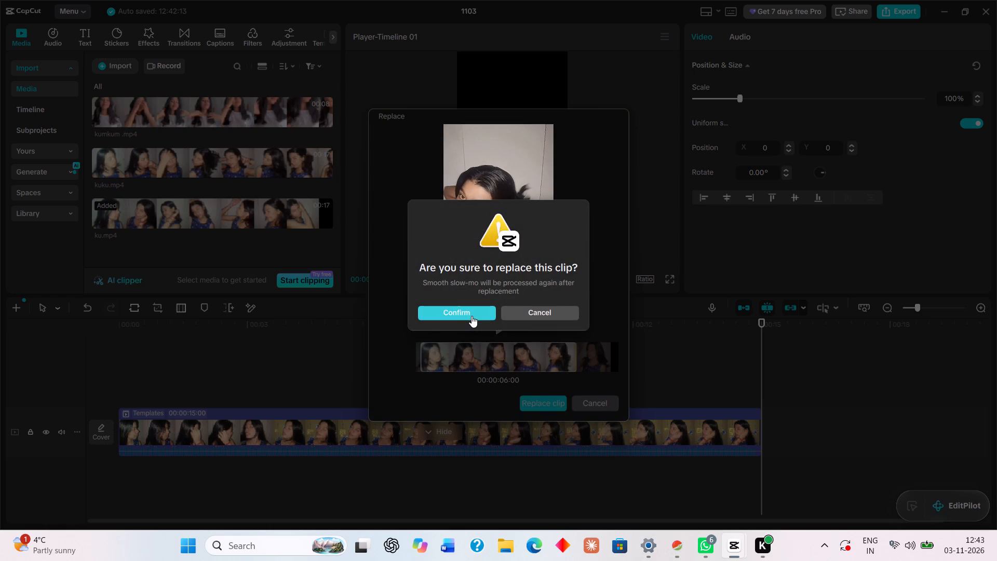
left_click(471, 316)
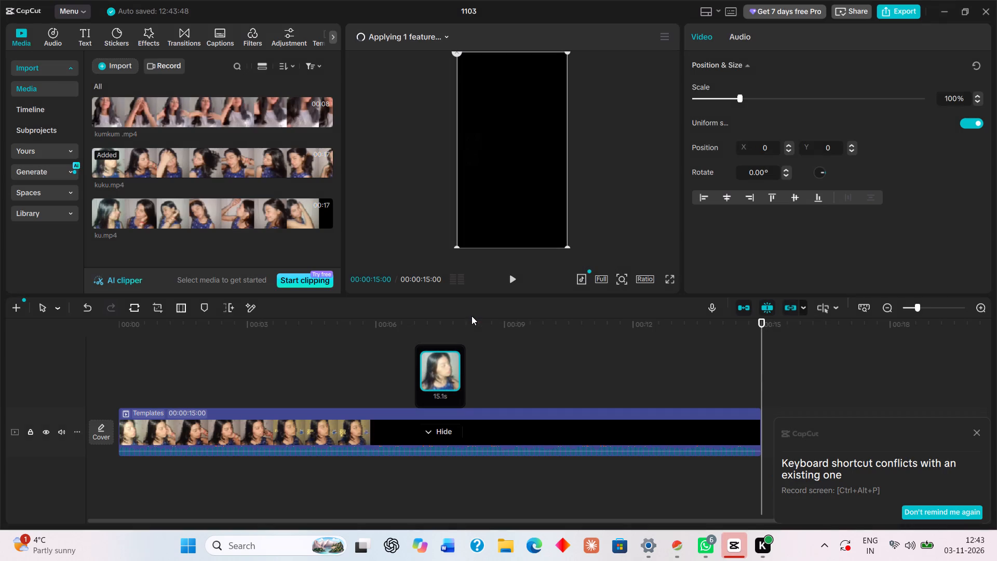
Play the template video with the kuku.mp4 footage, and check the kuku.mp4 source clip at about 00:00:13:03.
left_click(511, 276)
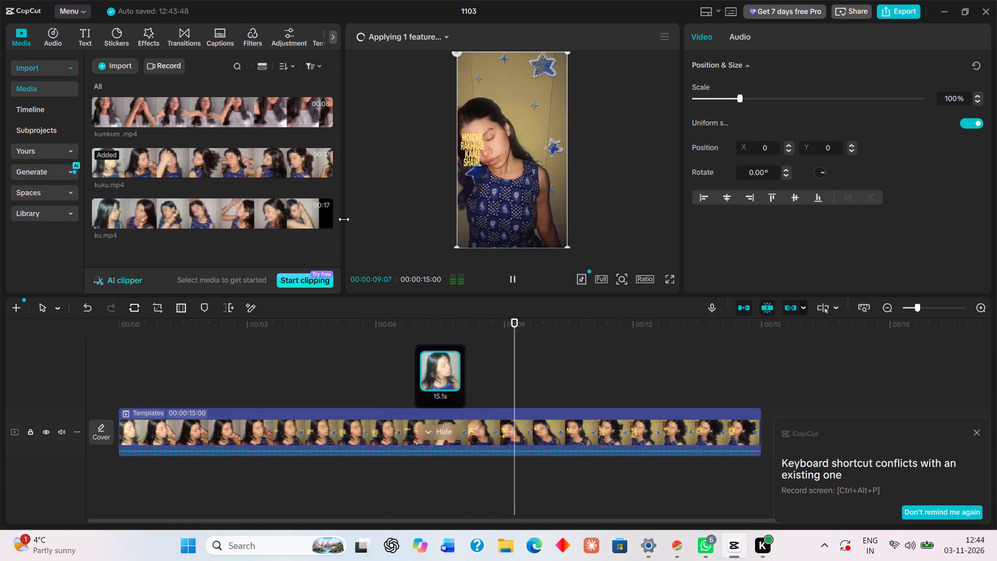
left_click(288, 165)
double_click(288, 165)
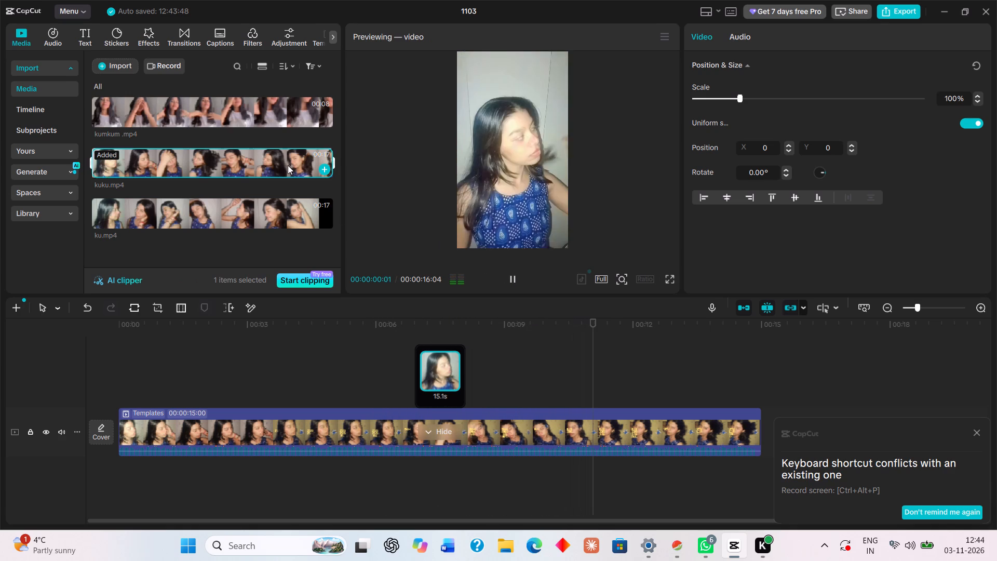
left_click(288, 165)
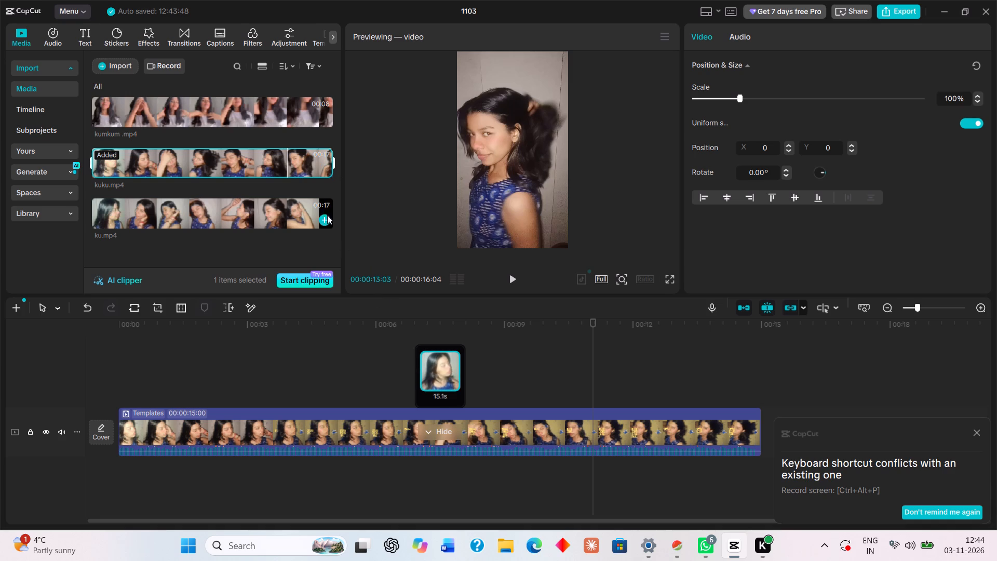
Replace the template's clip with kuku.mp4 again, using a segment that skips the opening and starts with the hand raised beside the face.
left_click(318, 169)
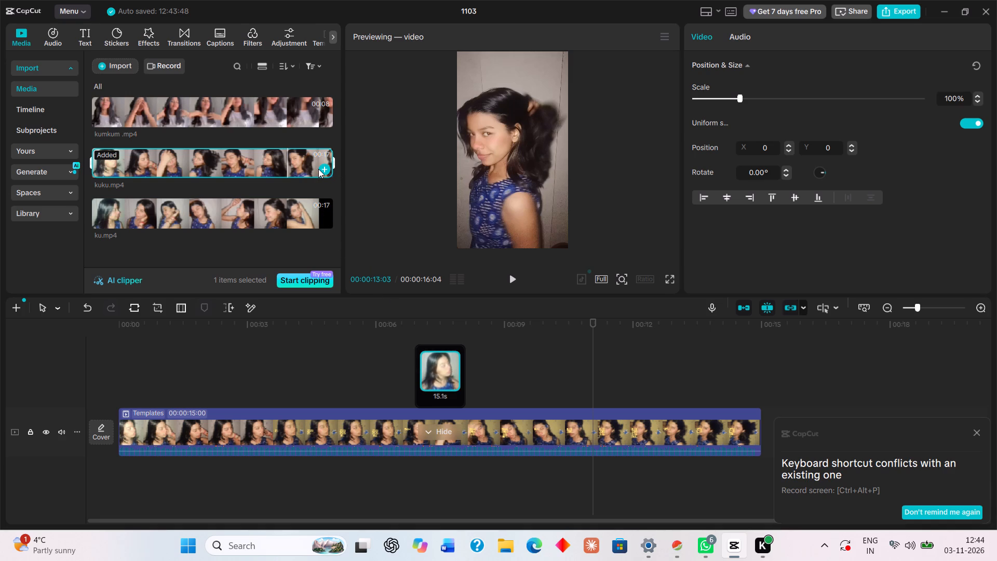
left_click(322, 166)
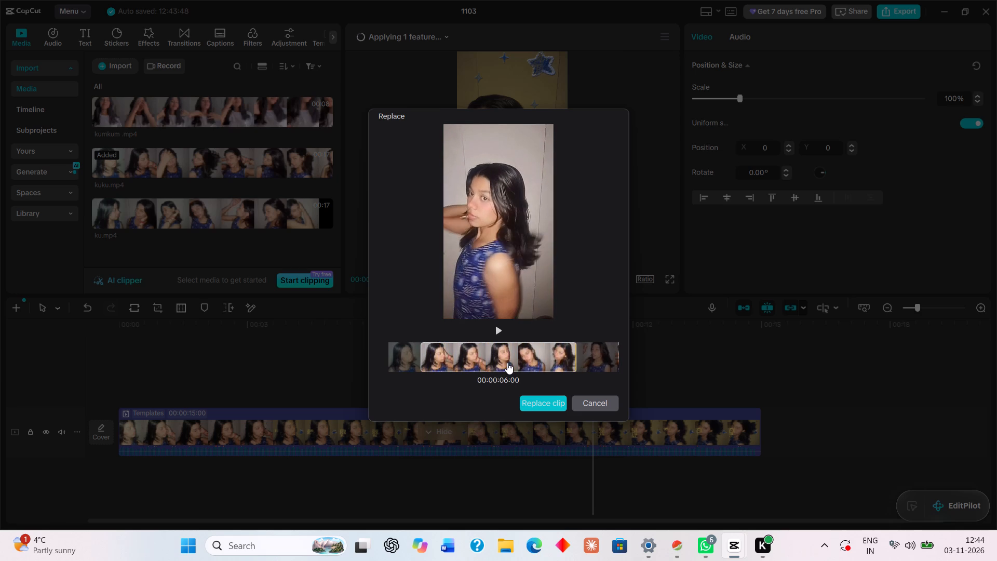
scroll(507, 363, "left", 1)
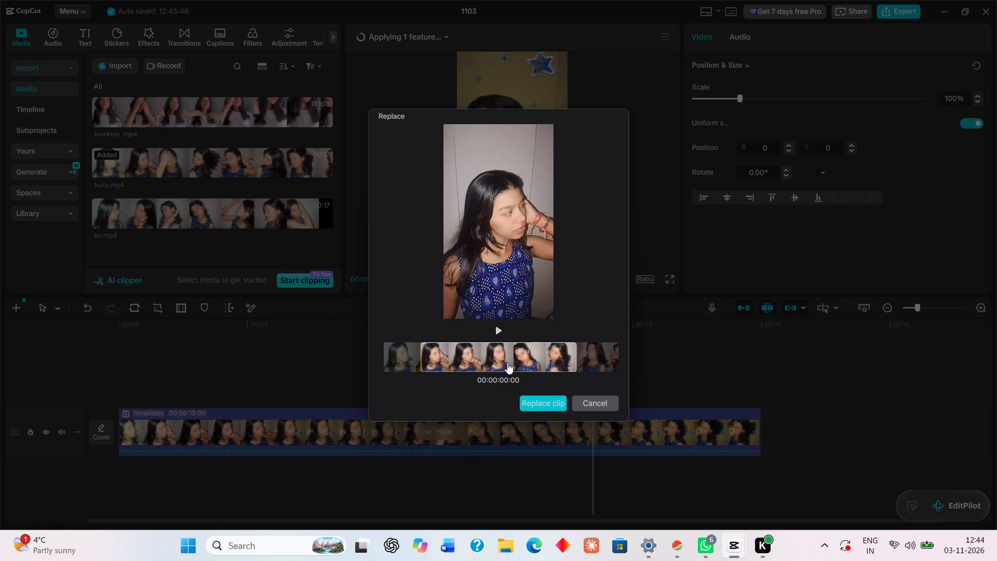
left_click(497, 330)
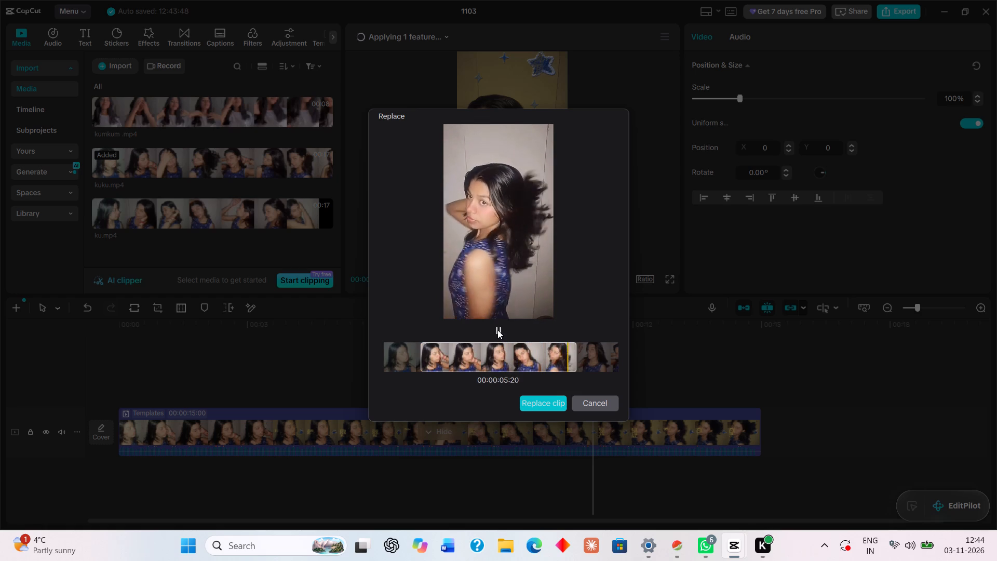
left_click(497, 330)
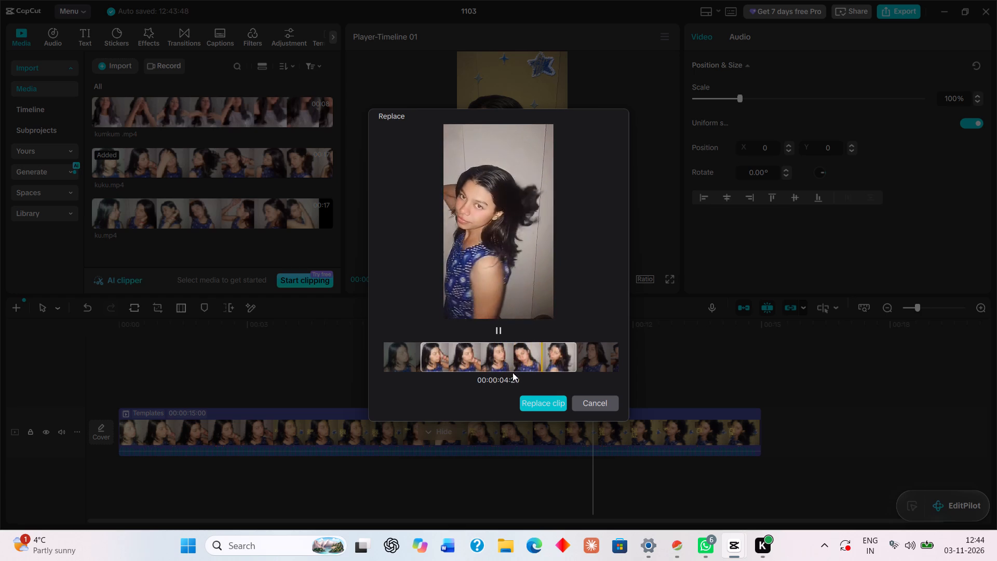
left_click(535, 404)
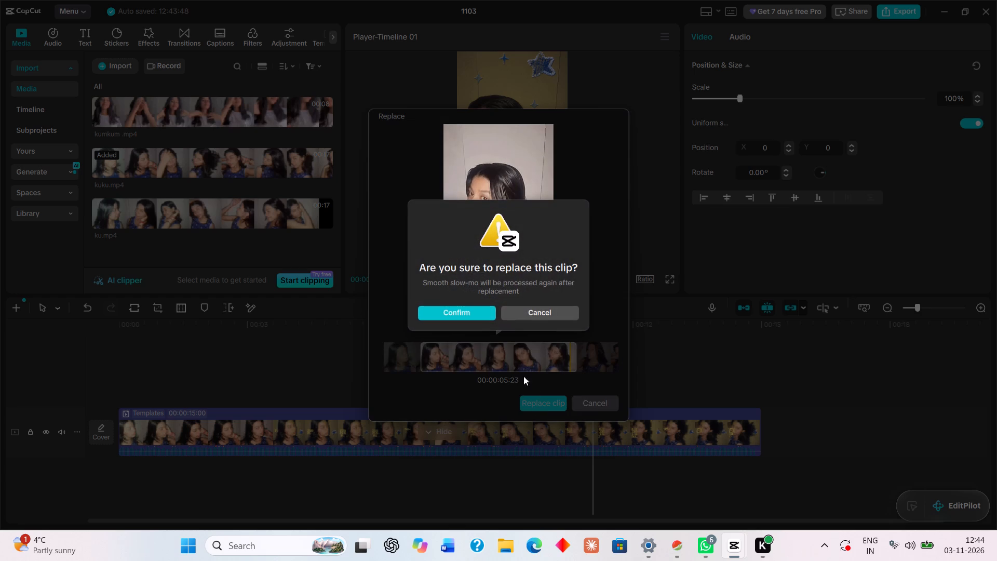
left_click(514, 317)
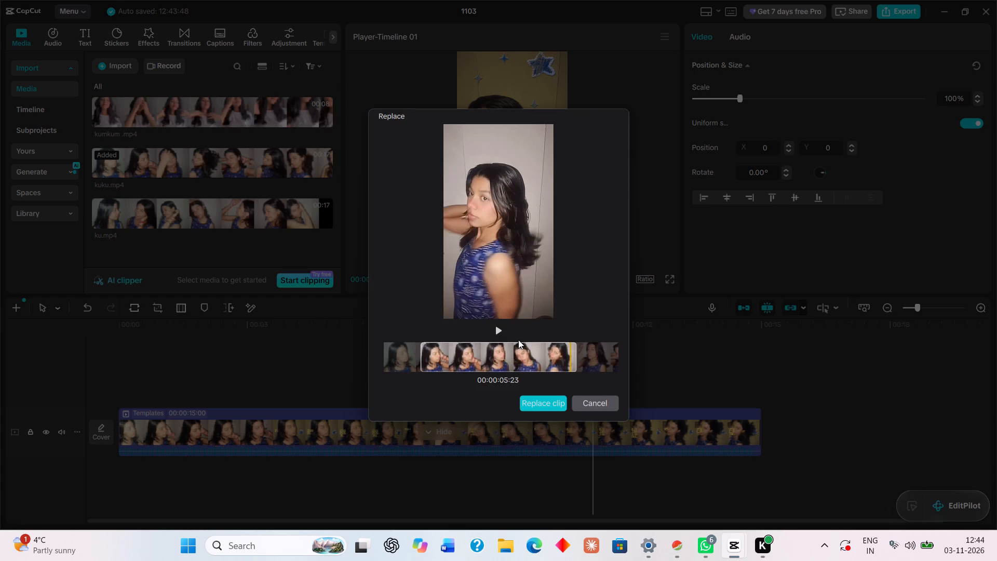
scroll(520, 349, "left", 1)
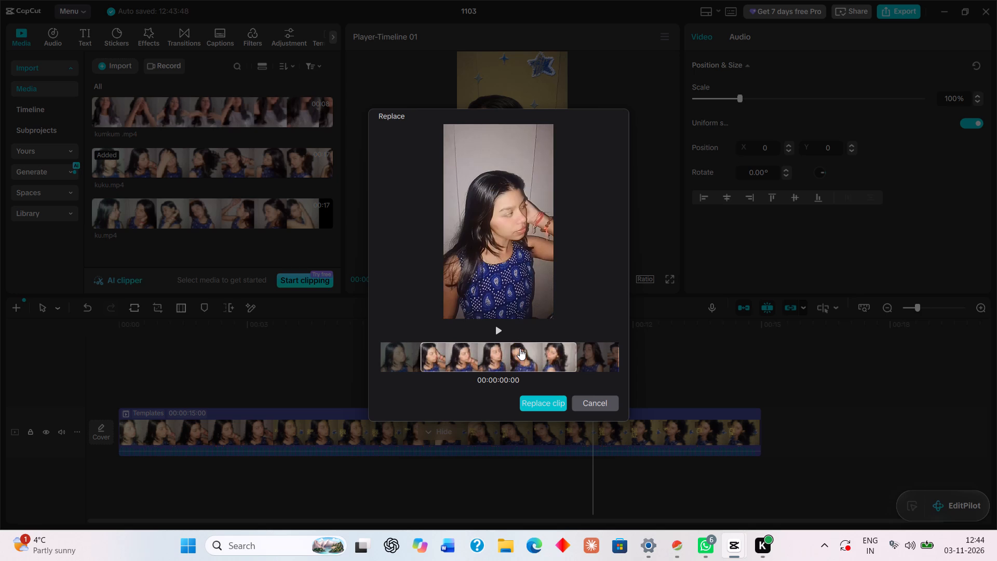
left_click(531, 399)
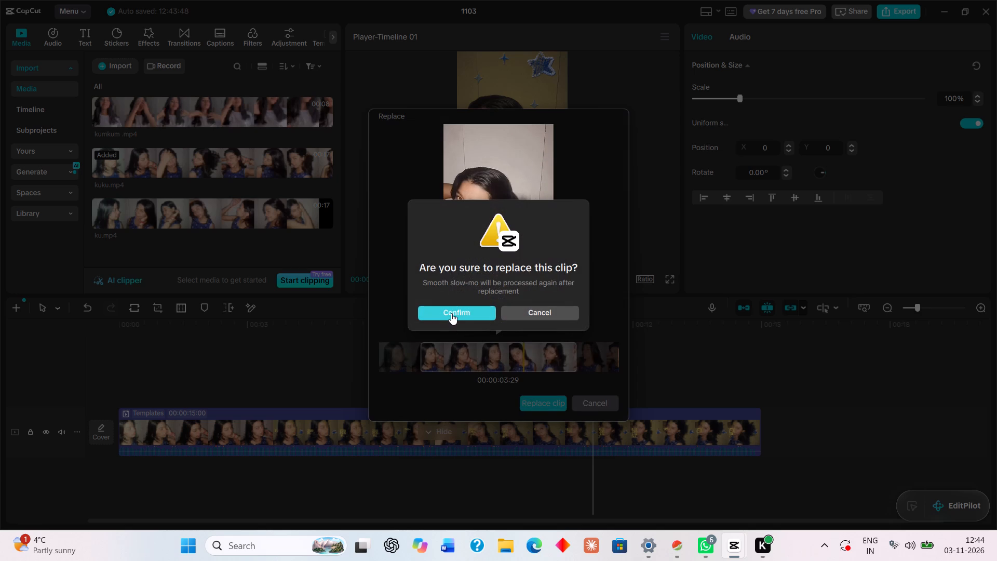
left_click(451, 313)
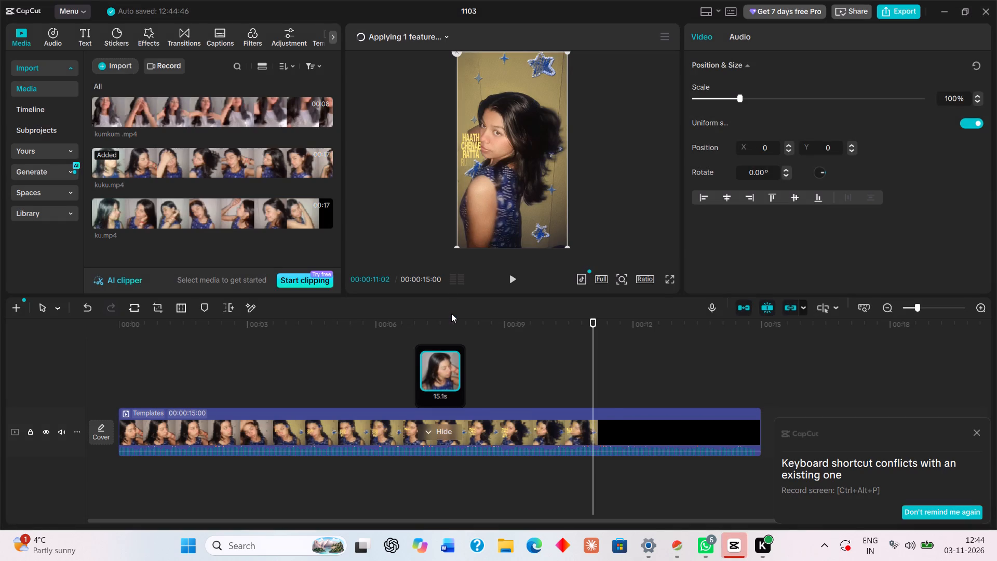
Play the template video through from the beginning to review the newly chosen kuku.mp4 segment.
left_click(513, 277)
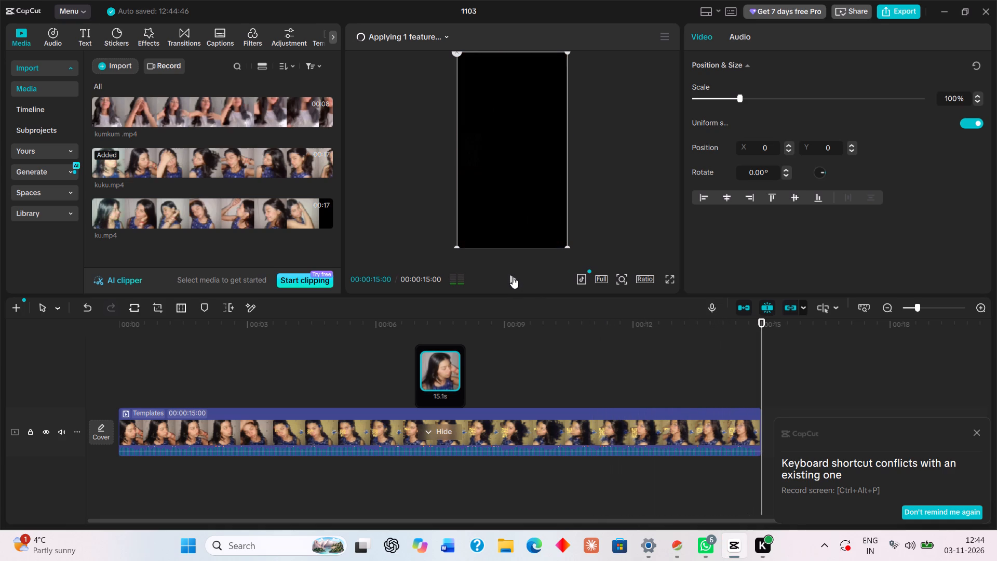
left_click(513, 277)
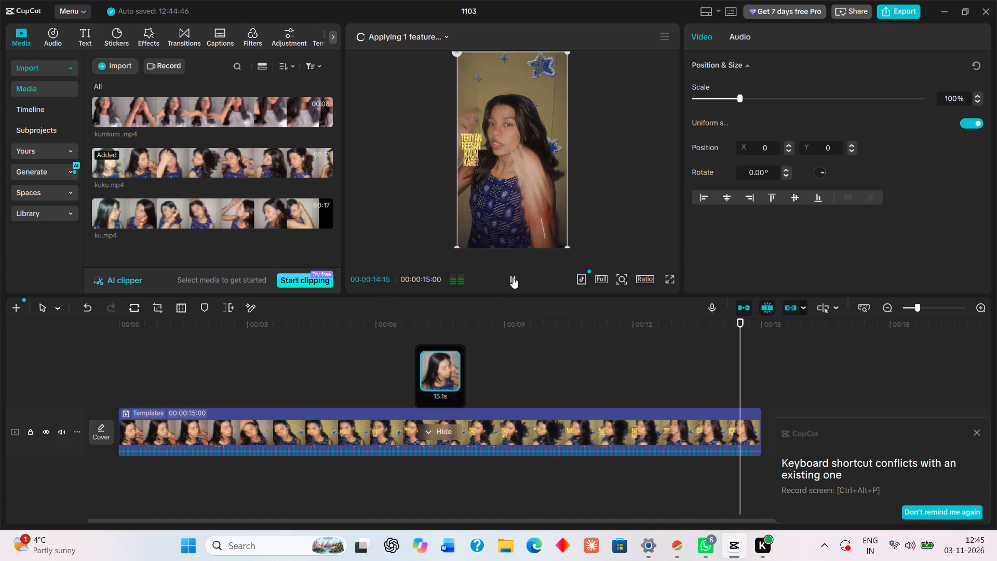
left_click(513, 277)
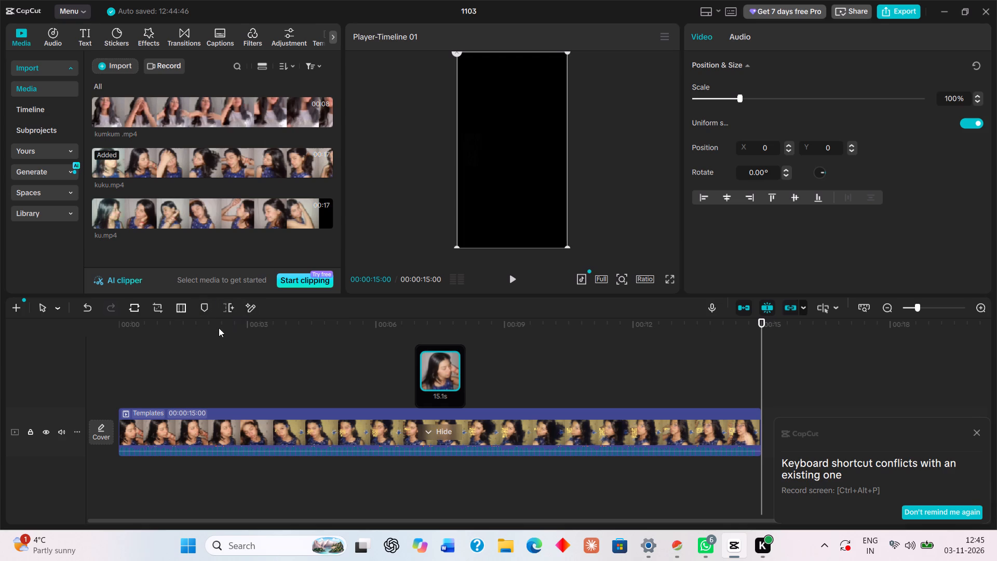
left_click(511, 277)
left_click(511, 277)
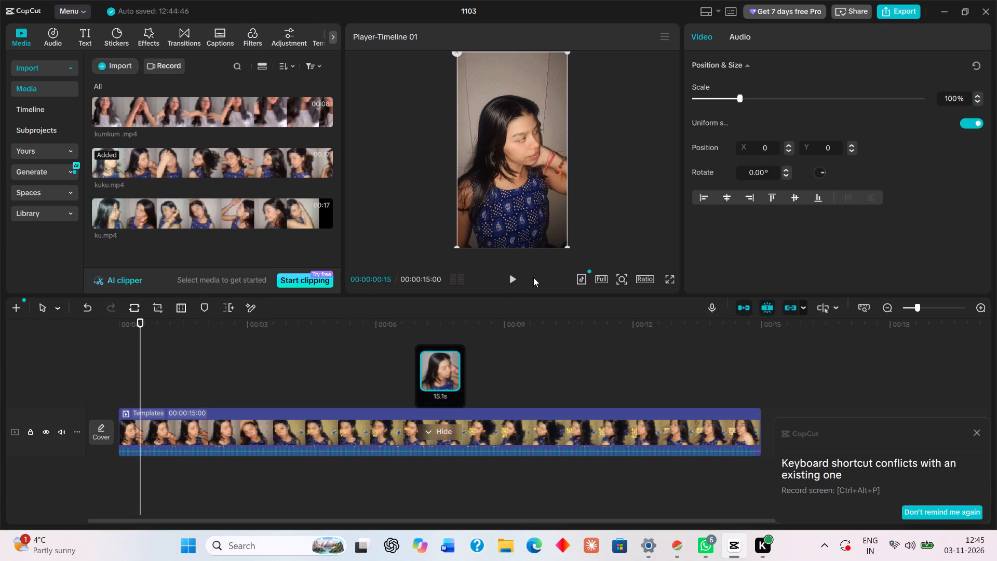
Play the template video in short bursts up to about 00:00:03:12, and continue playback through to the end.
left_click(511, 276)
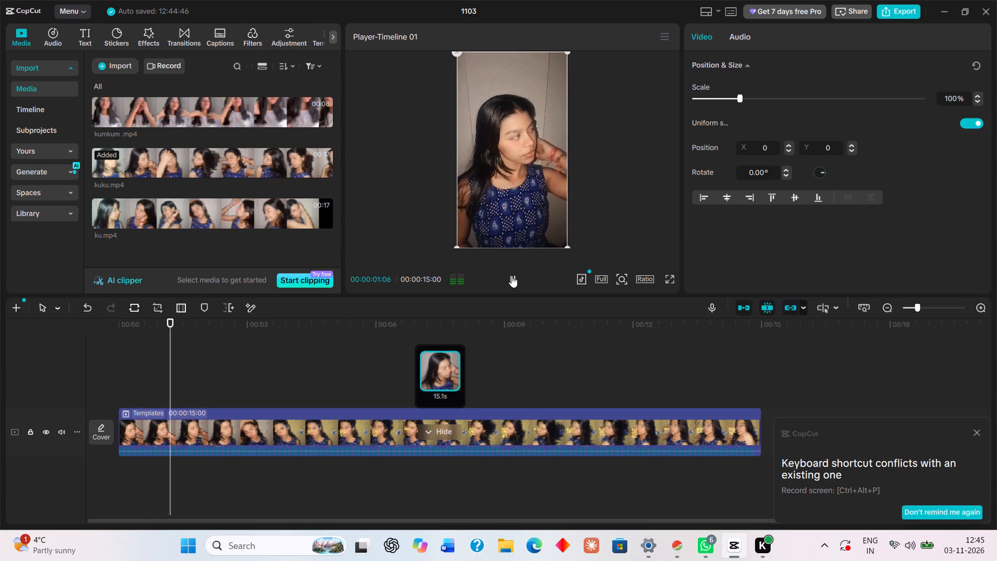
left_click(511, 276)
left_click(511, 276)
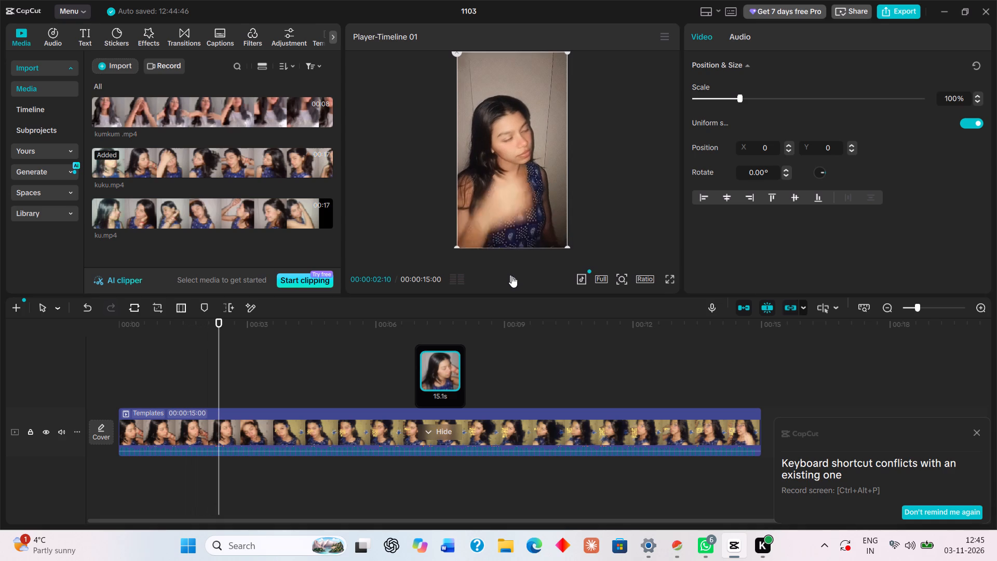
left_click(511, 276)
left_click(511, 276)
left_click(511, 276)
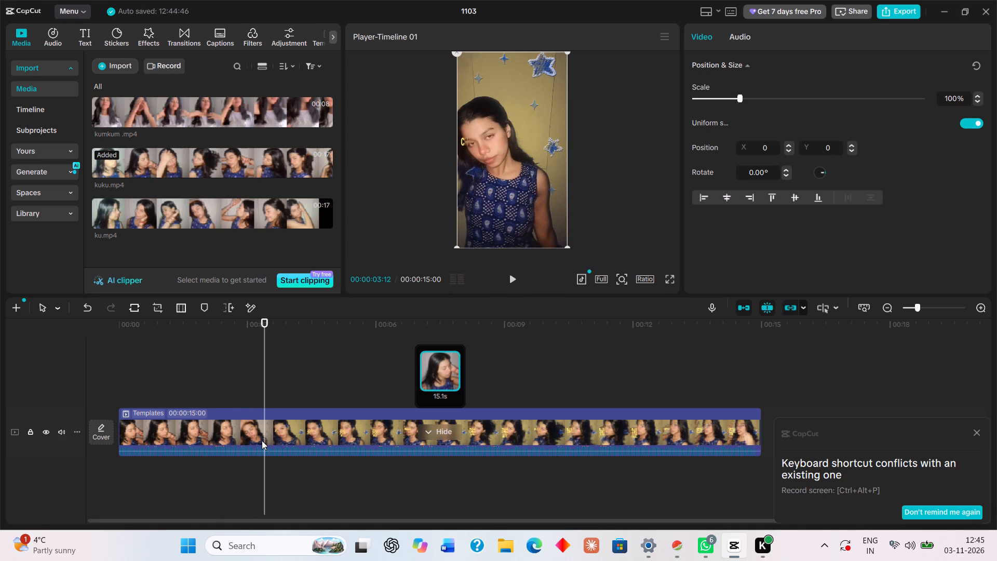
scroll(262, 440, "right", 1)
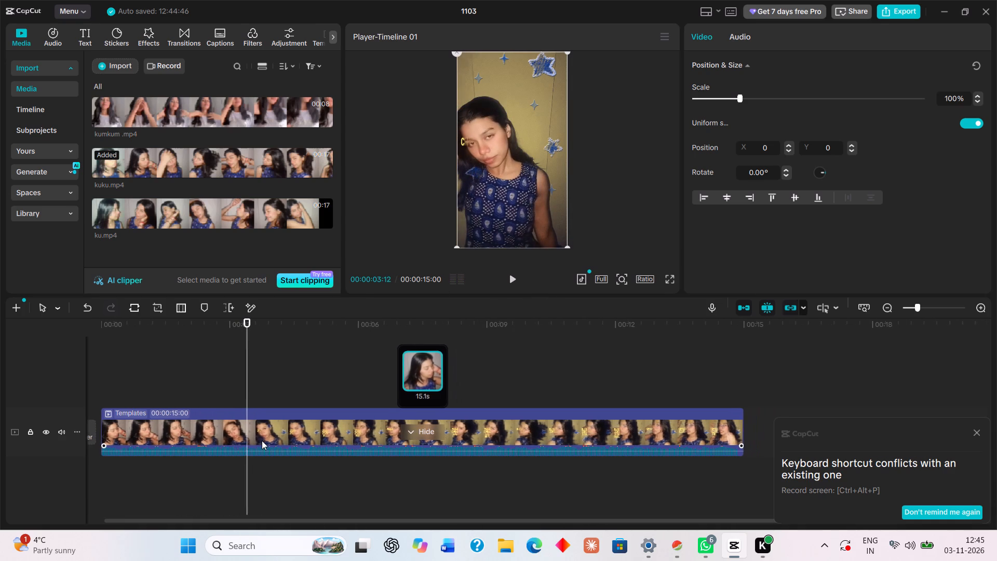
scroll(262, 440, "right", 1)
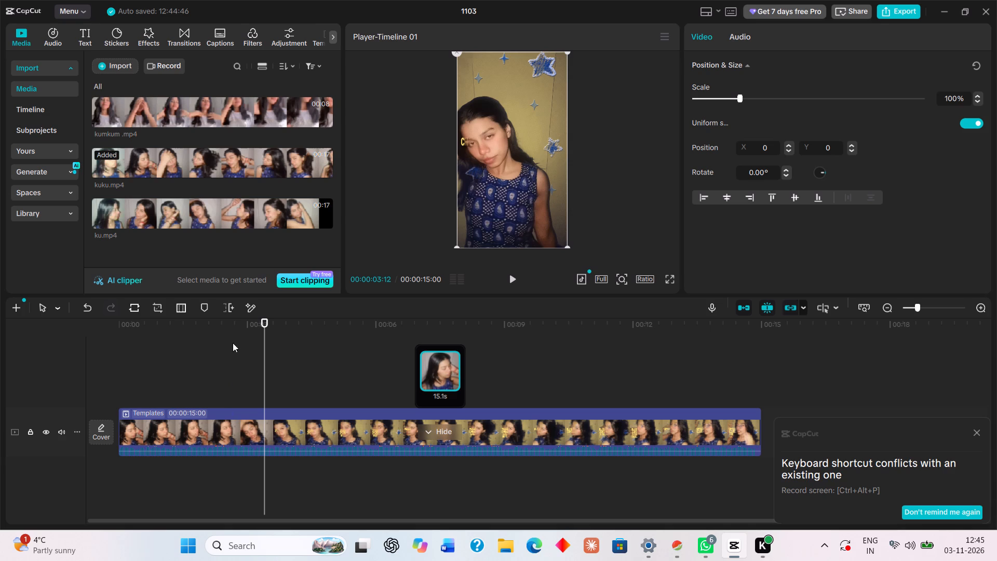
left_click(511, 272)
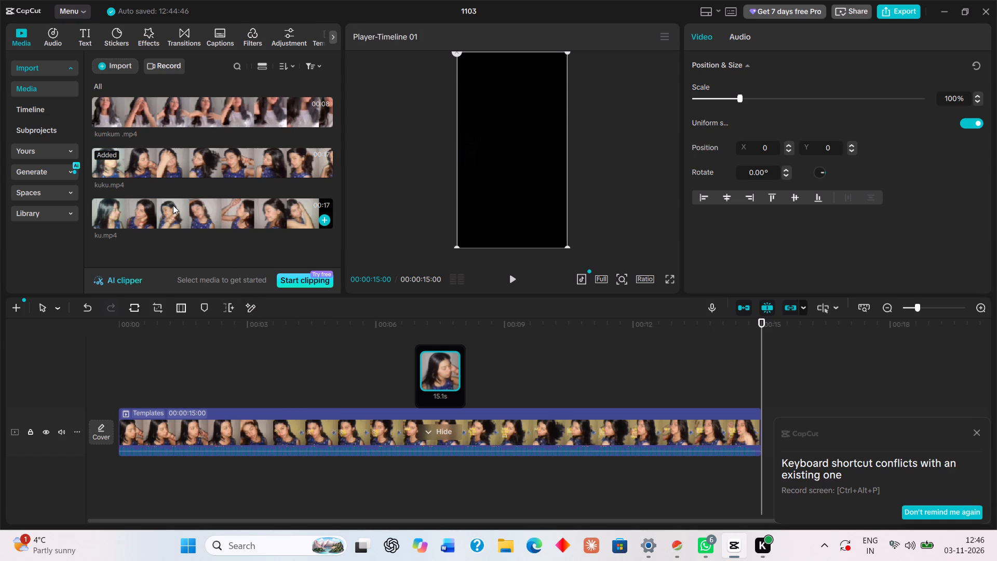
Split the template clip at 00:00:01:21.
left_click(194, 445)
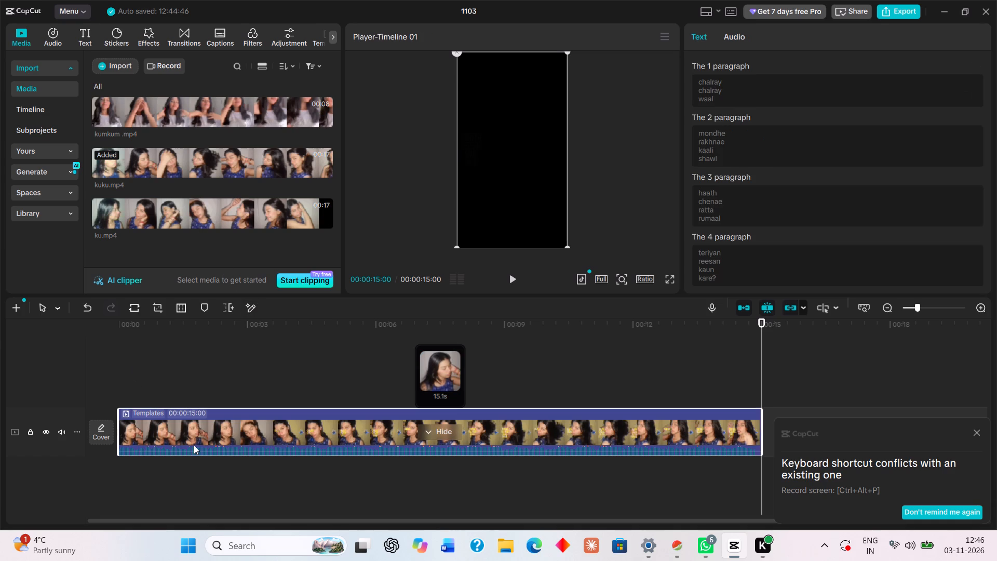
left_click(192, 363)
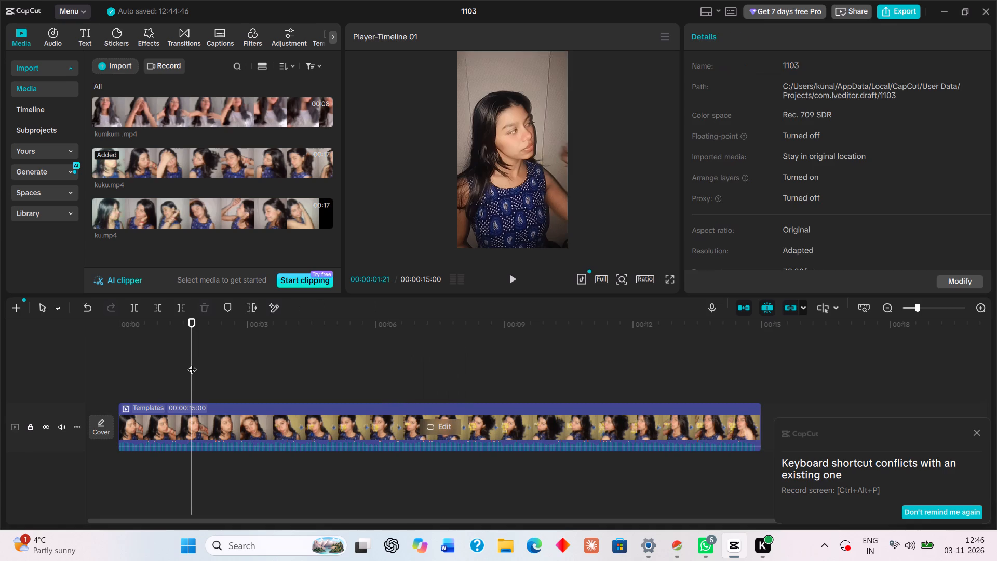
left_click(181, 414)
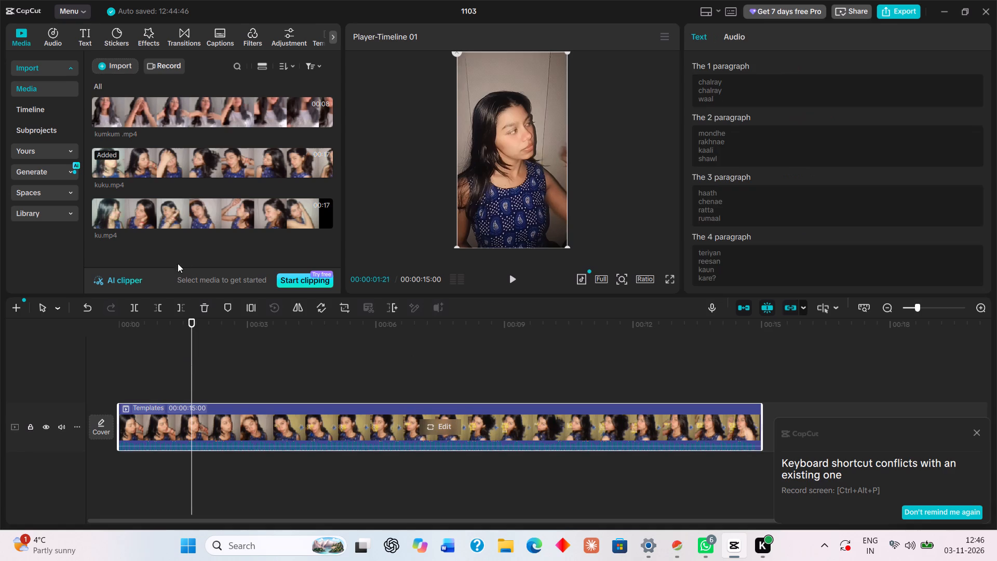
left_click(135, 306)
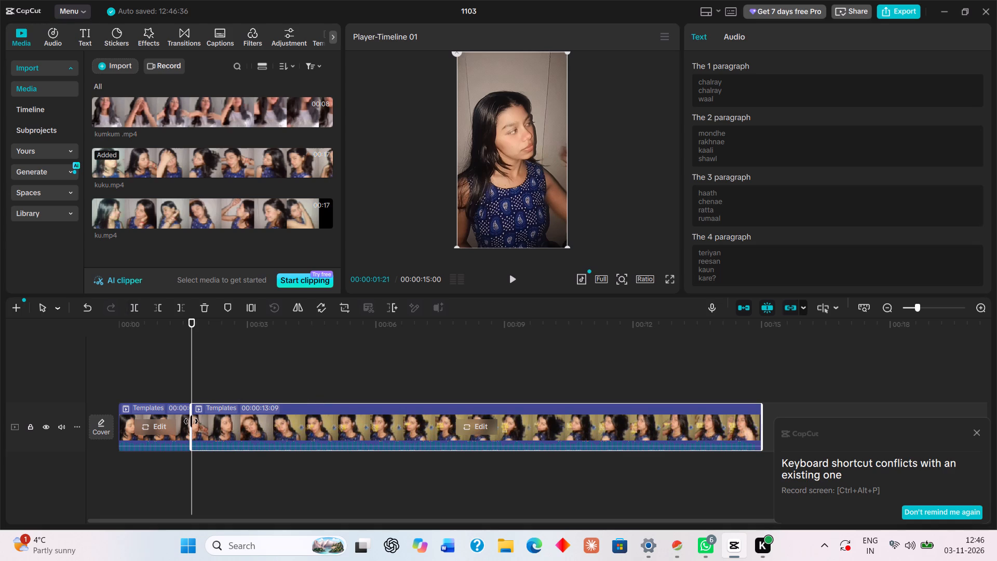
Adjust the start of the second template piece, extending it backward to a duration of 00:00:15:06.
left_click_drag(193, 423, 223, 428)
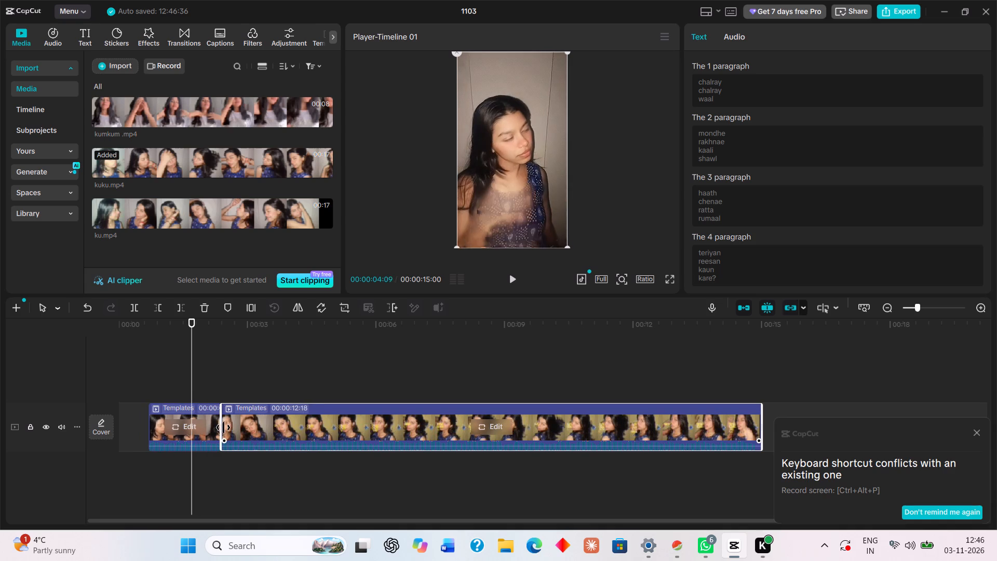
left_click_drag(223, 428, 183, 431)
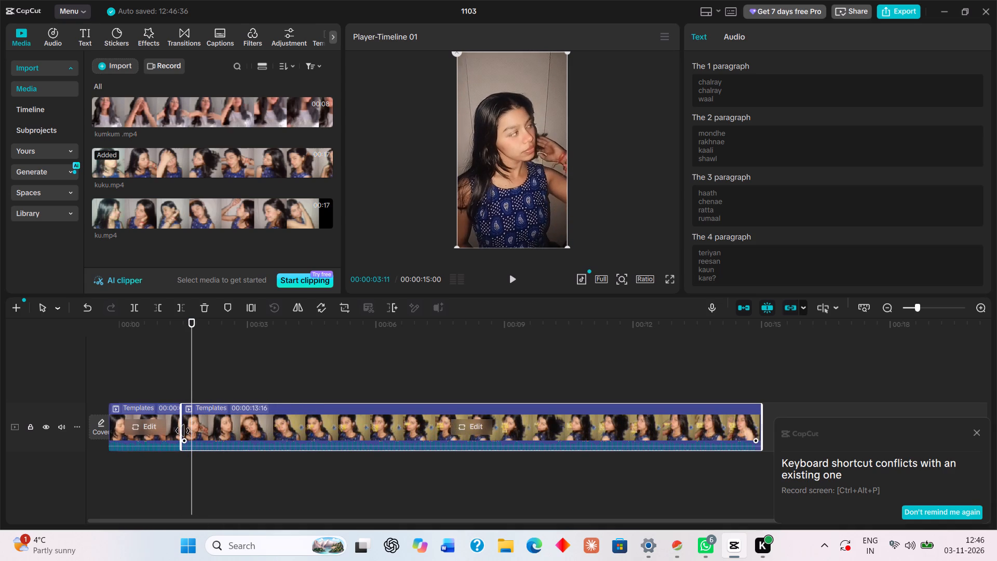
left_click_drag(183, 431, 112, 425)
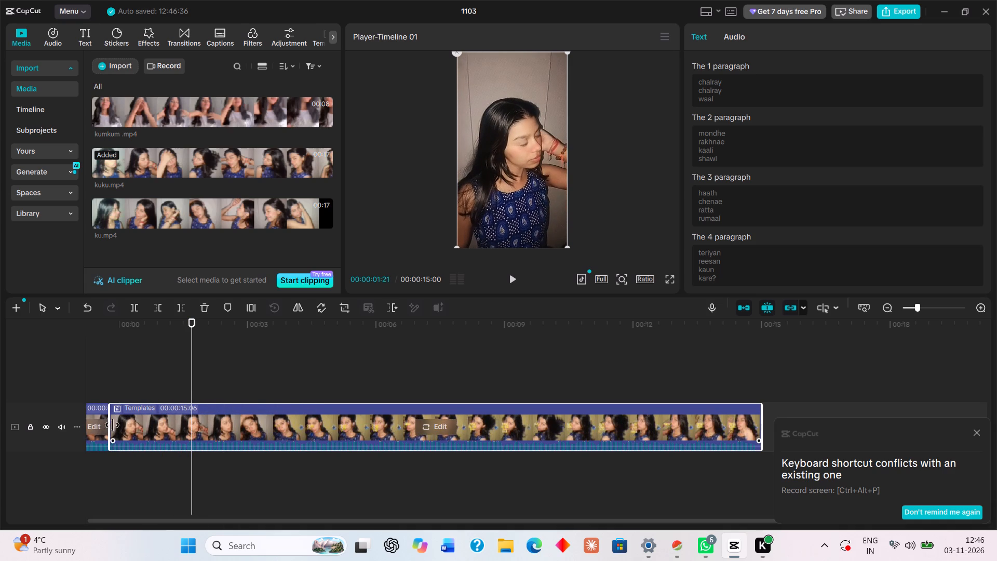
left_click_drag(112, 425, 132, 424)
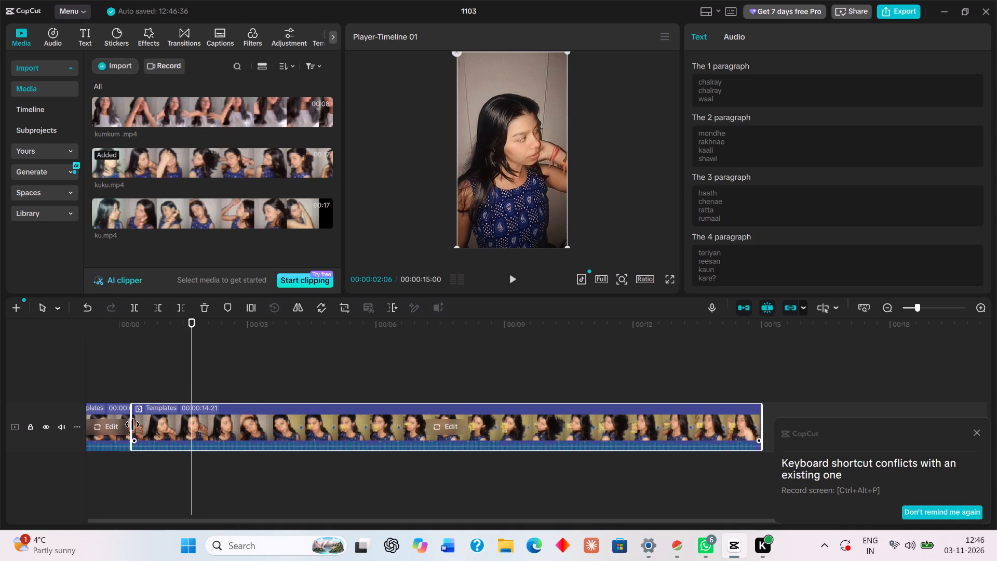
left_click_drag(132, 424, 111, 421)
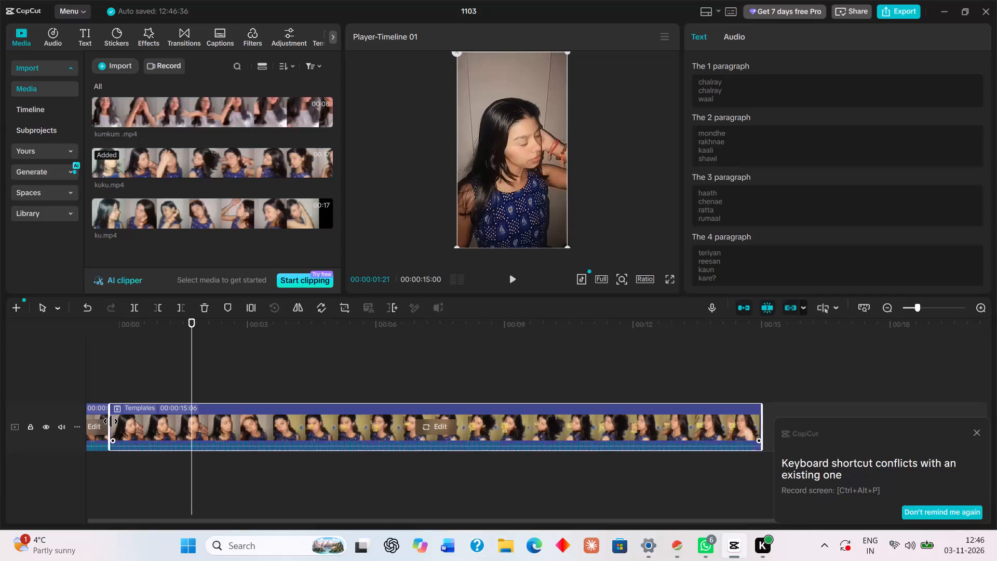
left_click_drag(111, 421, 51, 420)
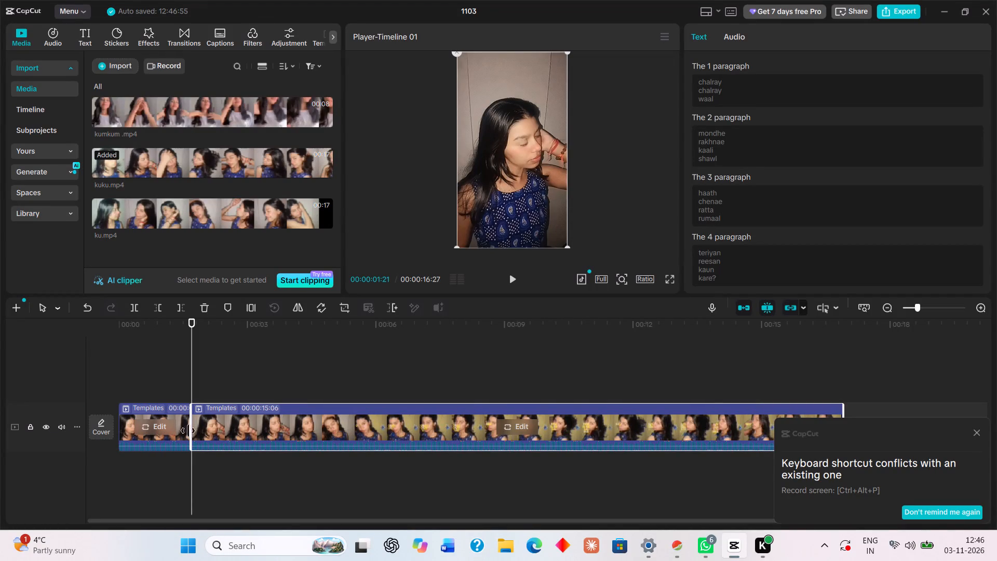
left_click_drag(190, 432, 156, 432)
left_click_drag(156, 432, 145, 432)
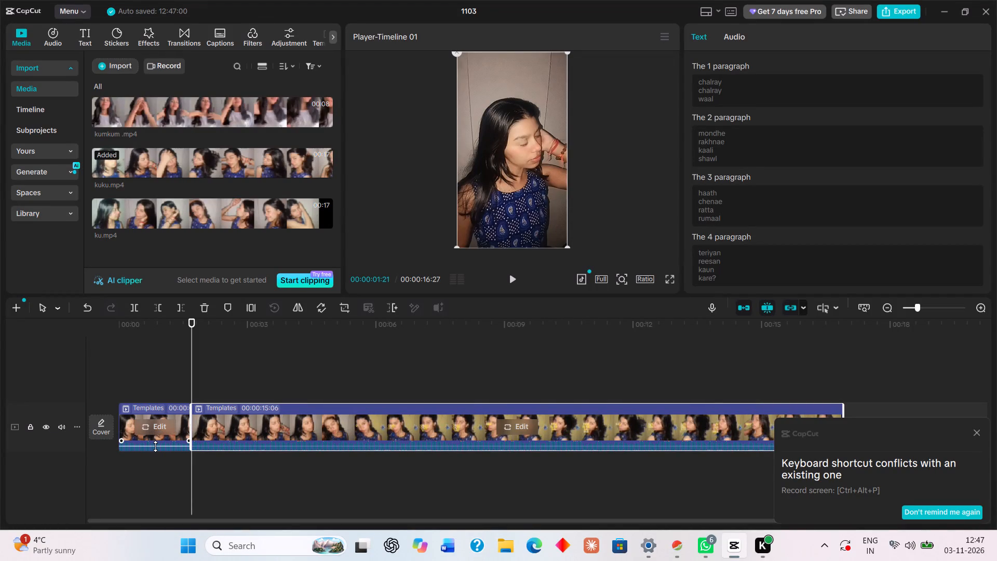
Trim the end of the short first template piece until only about one frame remains.
left_click(155, 446)
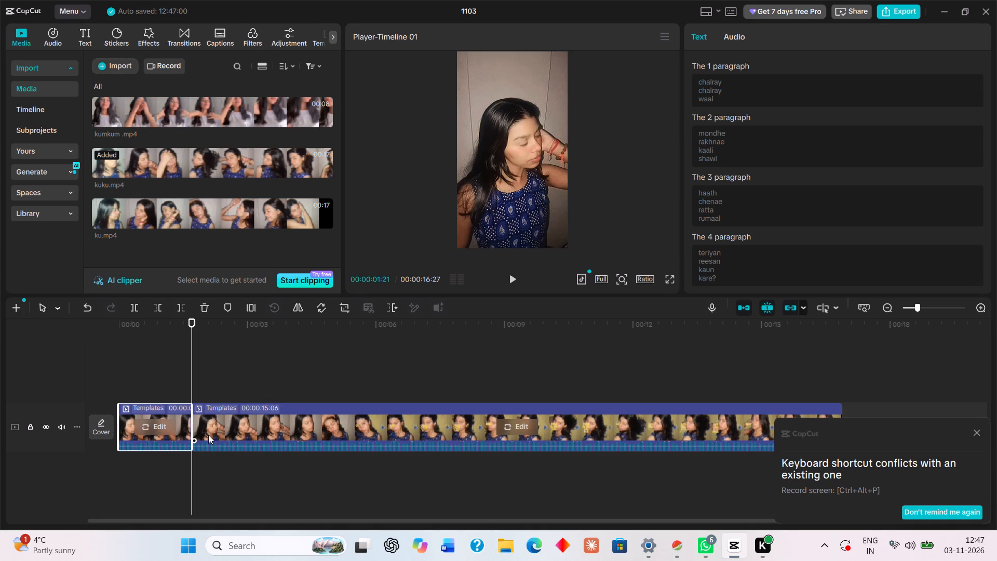
left_click_drag(194, 428, 198, 428)
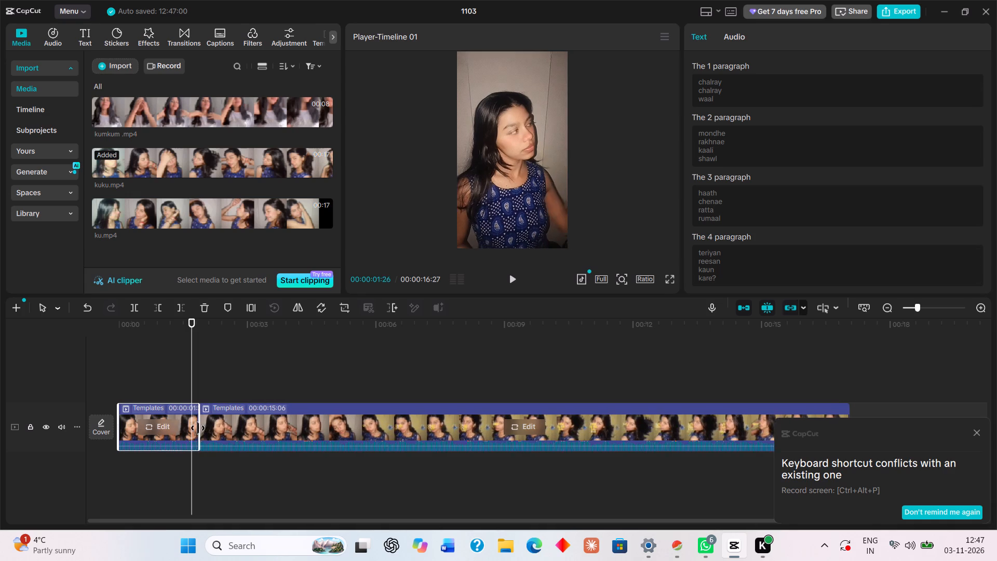
left_click_drag(198, 428, 228, 432)
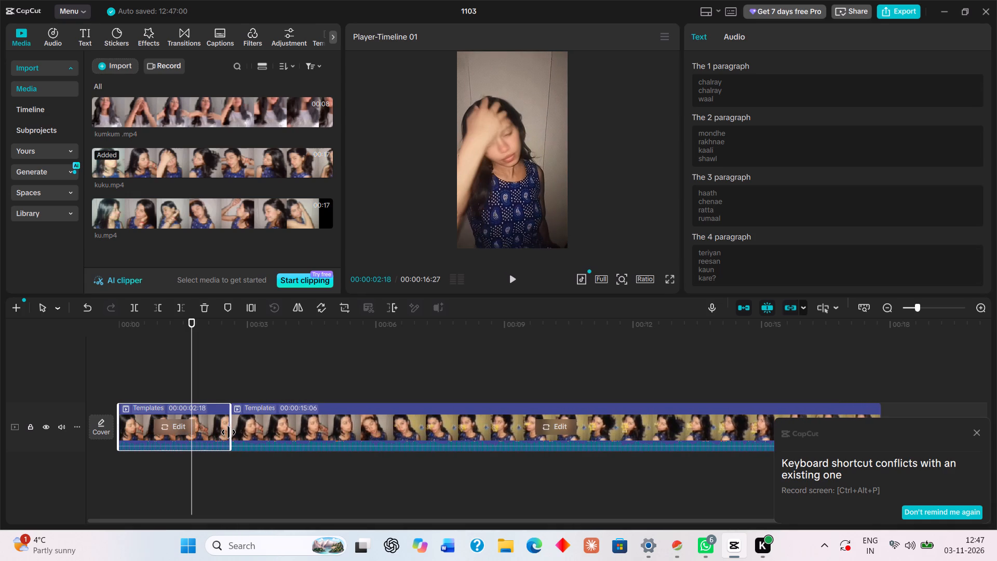
left_click_drag(228, 432, 252, 426)
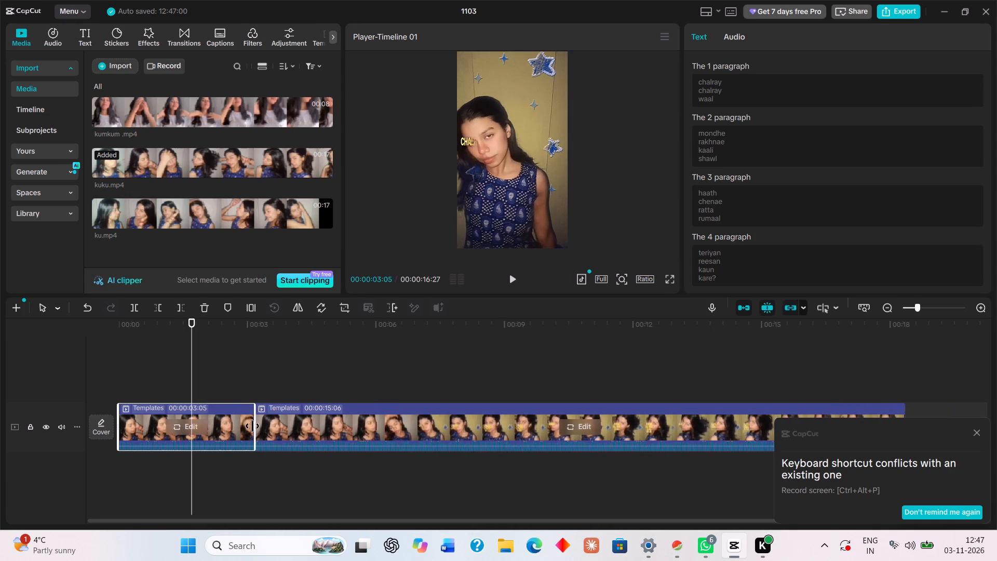
left_click_drag(252, 426, 124, 423)
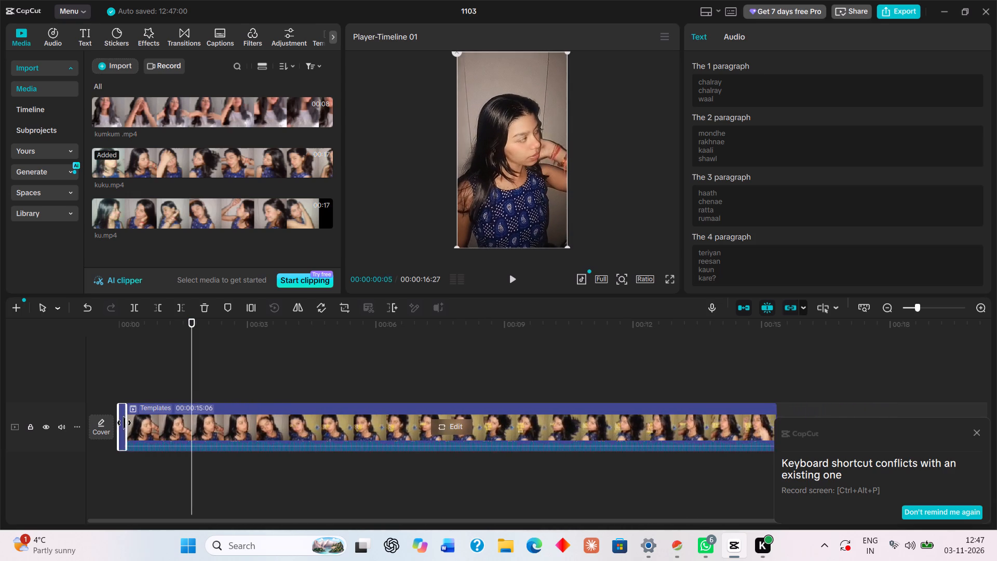
left_click_drag(124, 423, 110, 423)
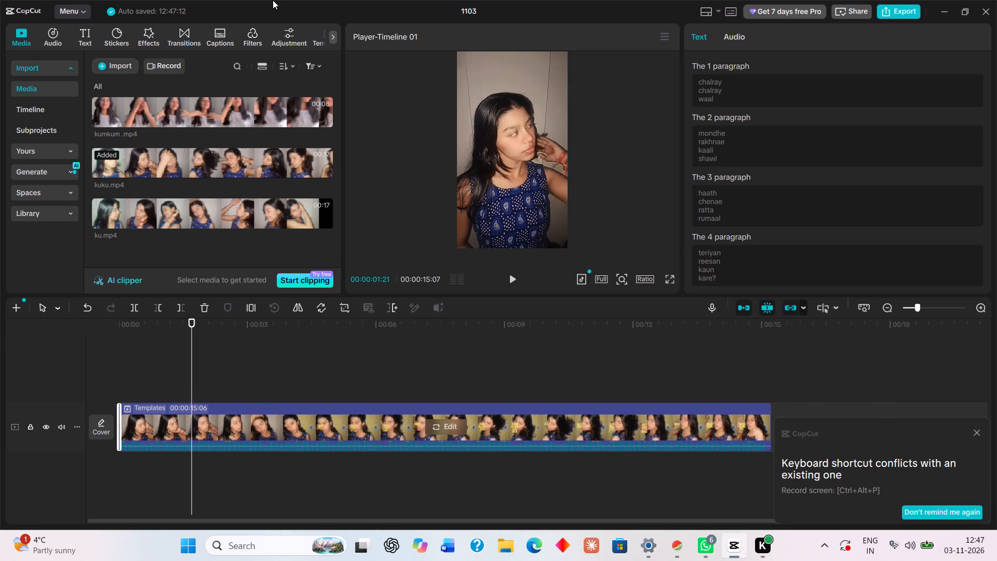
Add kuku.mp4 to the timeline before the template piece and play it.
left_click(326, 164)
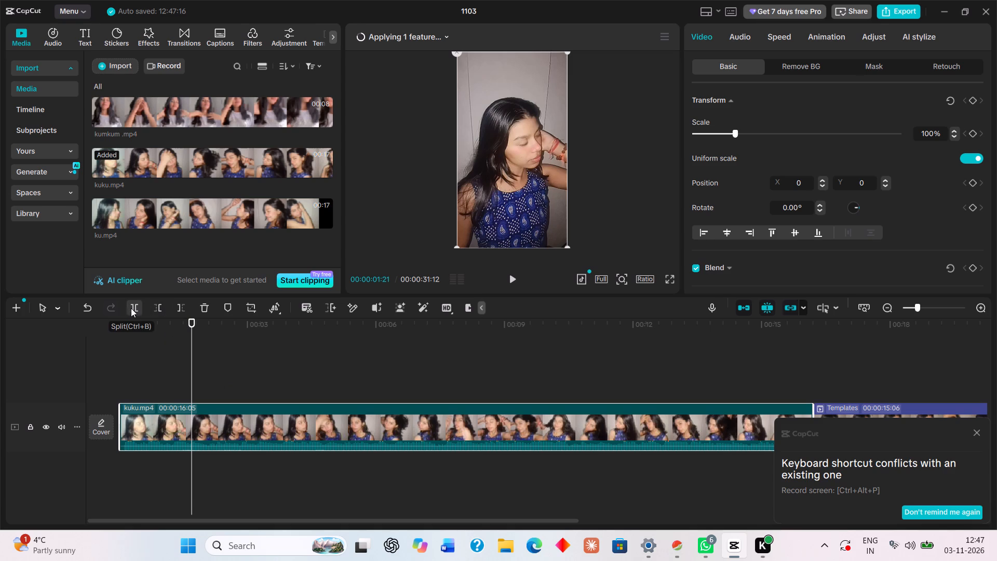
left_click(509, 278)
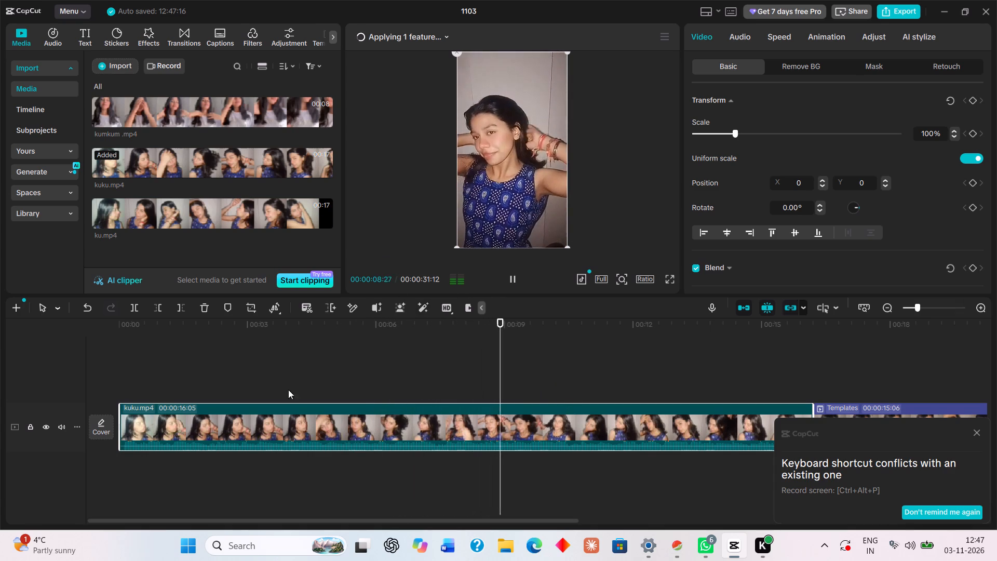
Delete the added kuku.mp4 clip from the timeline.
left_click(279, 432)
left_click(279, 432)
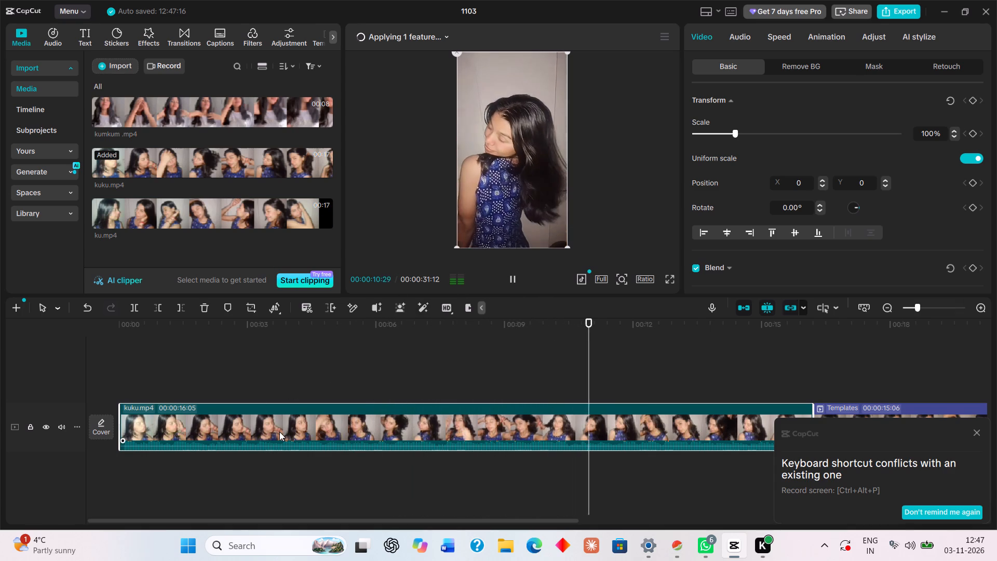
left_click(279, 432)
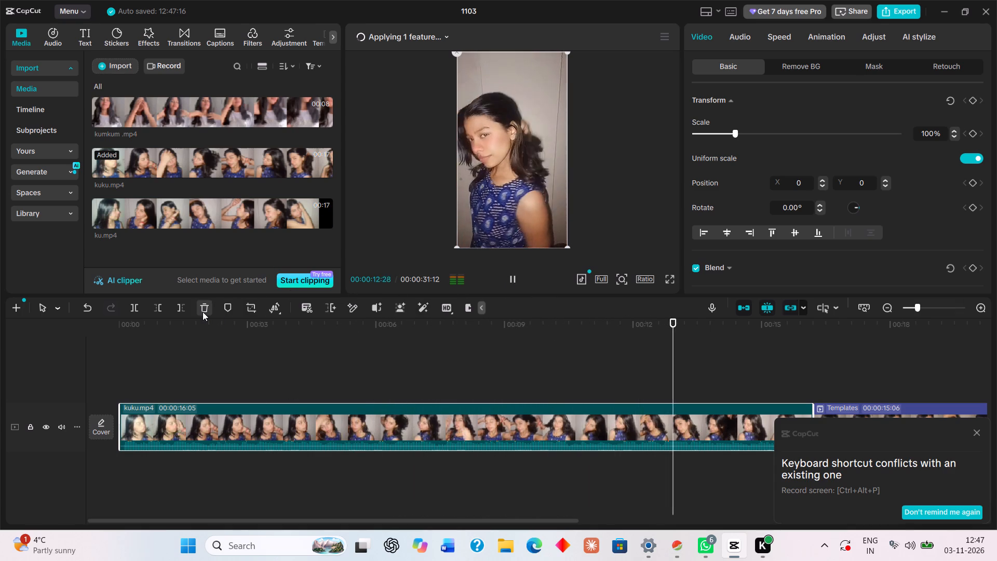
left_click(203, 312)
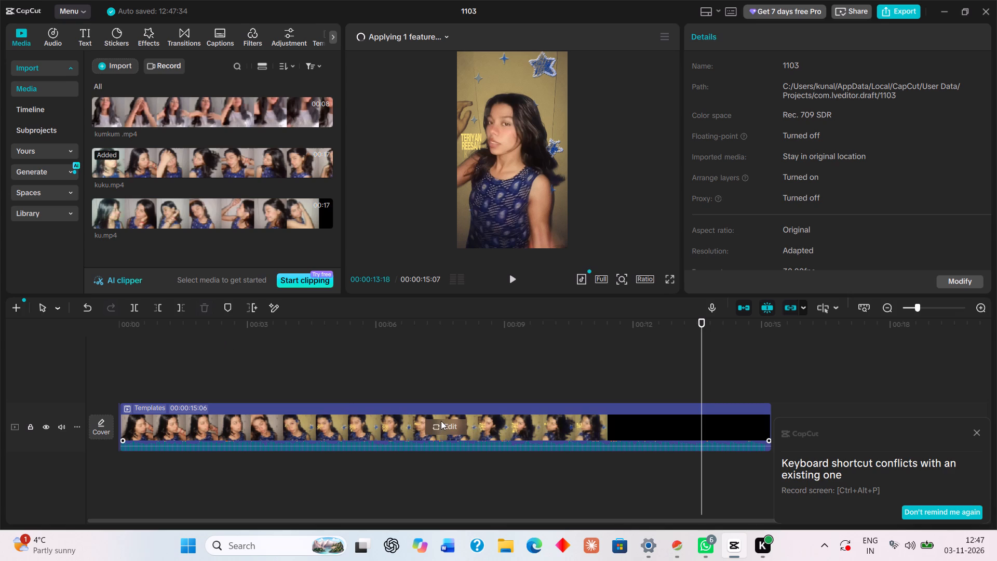
Play the template from its start to where the starry background begins, and split it at 00:00:03:17.
left_click(440, 420)
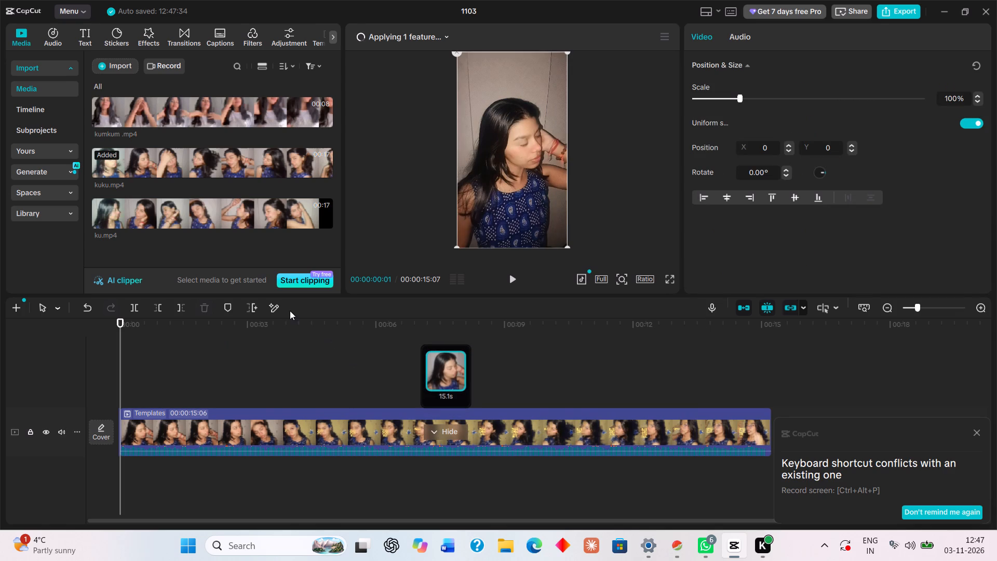
left_click(511, 275)
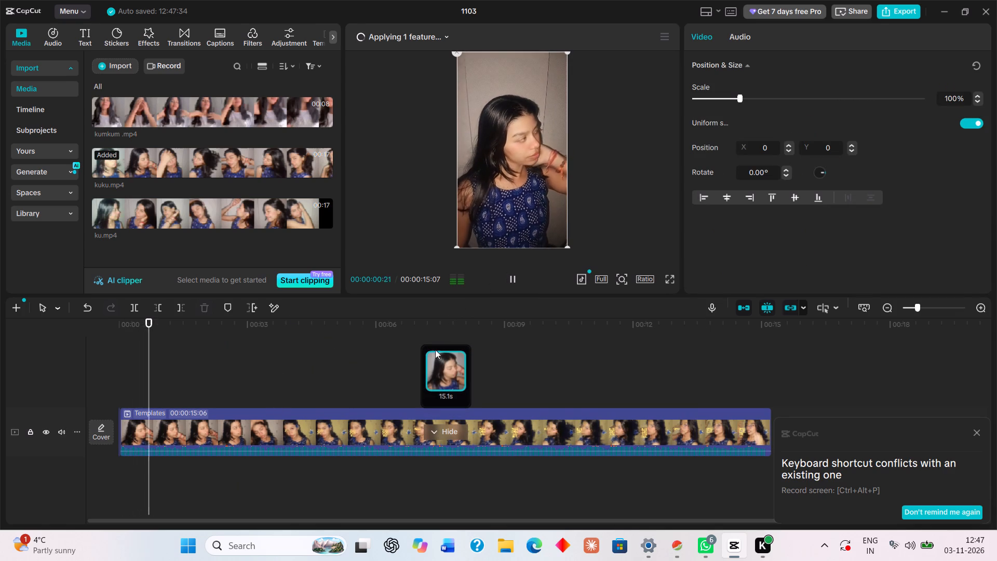
left_click(510, 277)
left_click(510, 277)
left_click(510, 277)
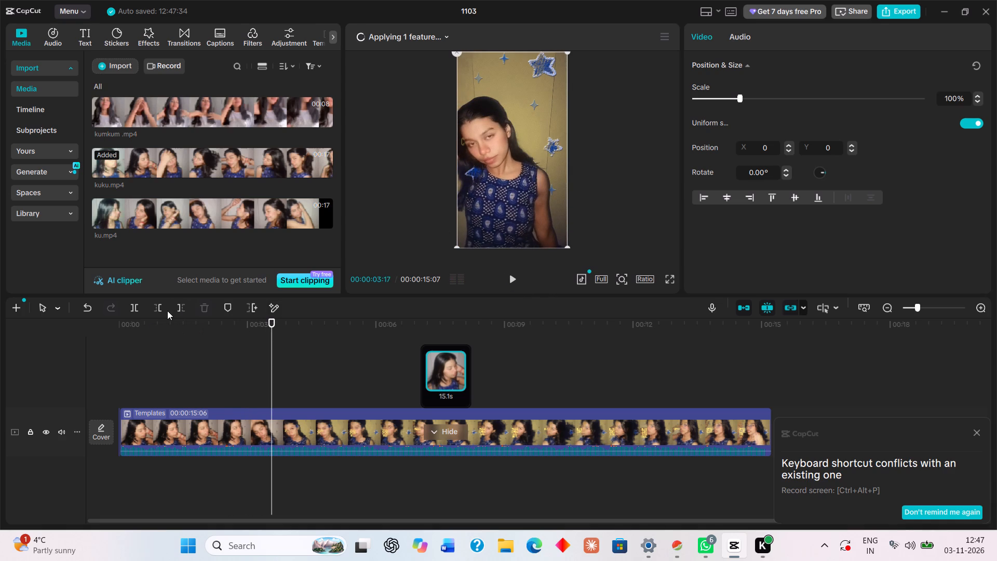
left_click(128, 306)
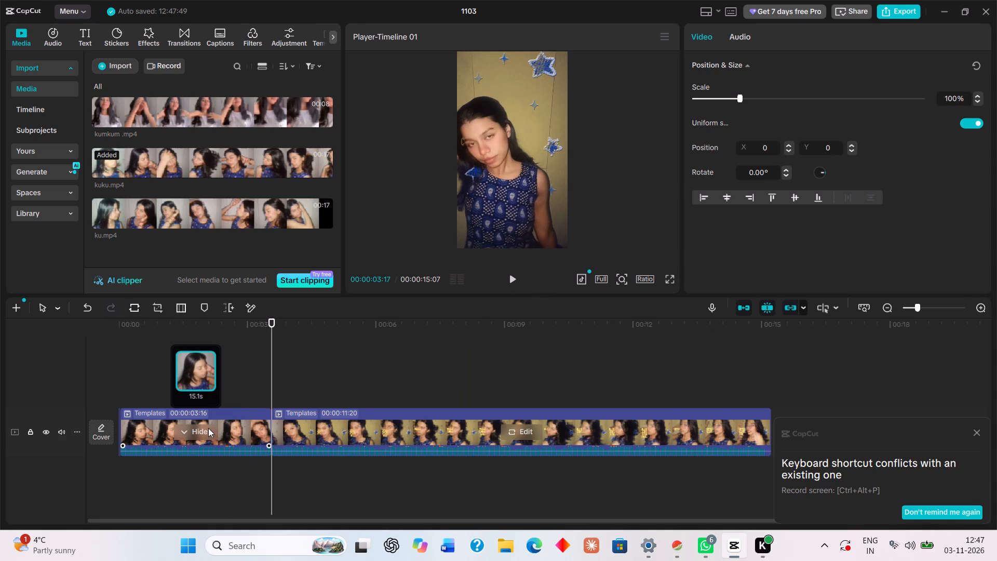
Play the second template piece from about 00:00:03:29 to the end.
left_click(289, 399)
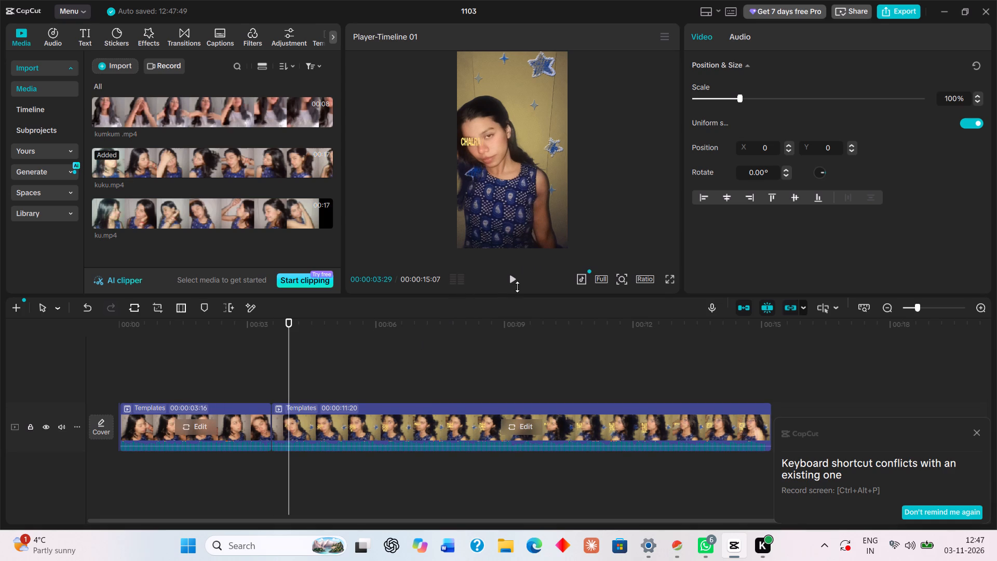
left_click(509, 279)
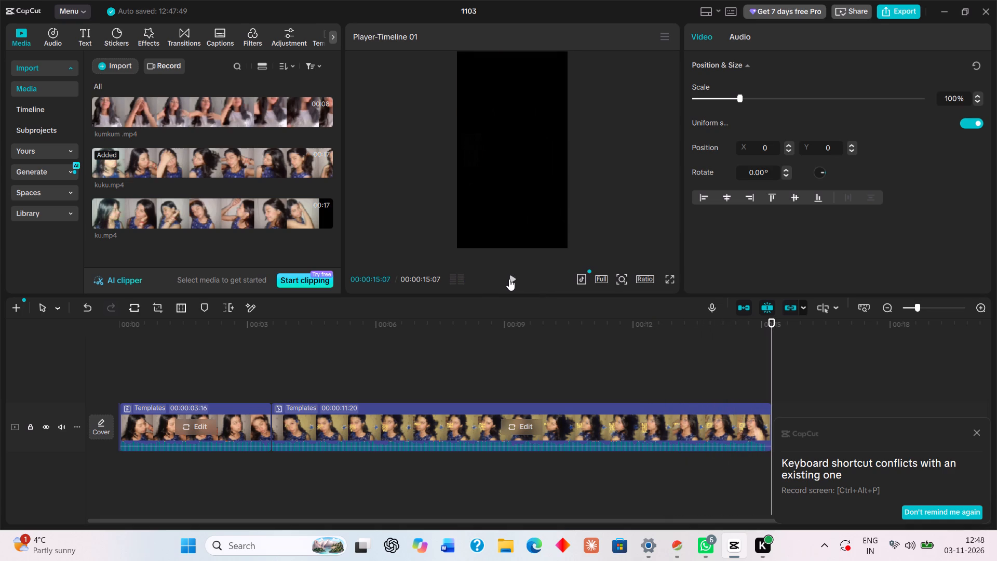
Play the two template pieces from the start of the timeline to the end.
left_click(509, 279)
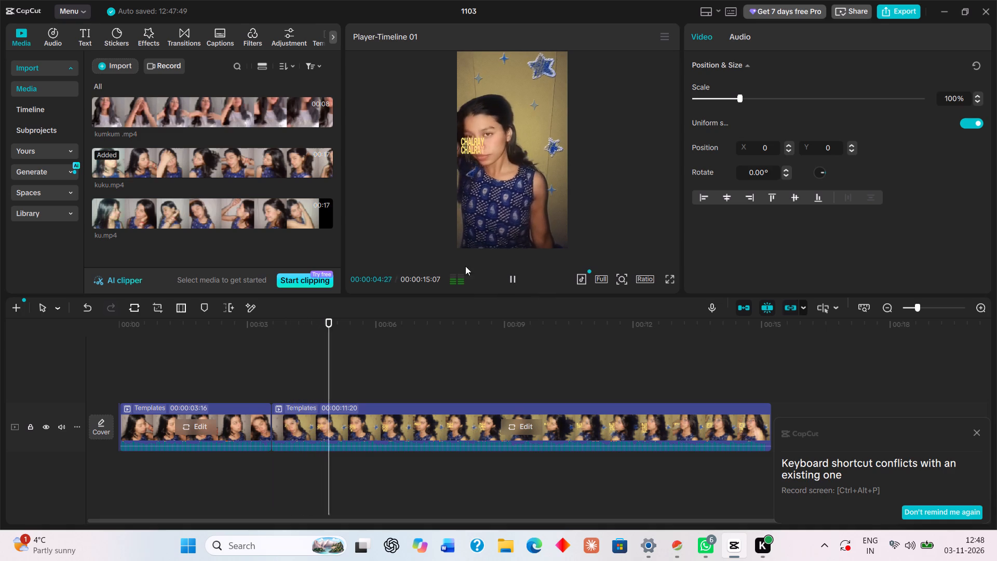
left_click(263, 419)
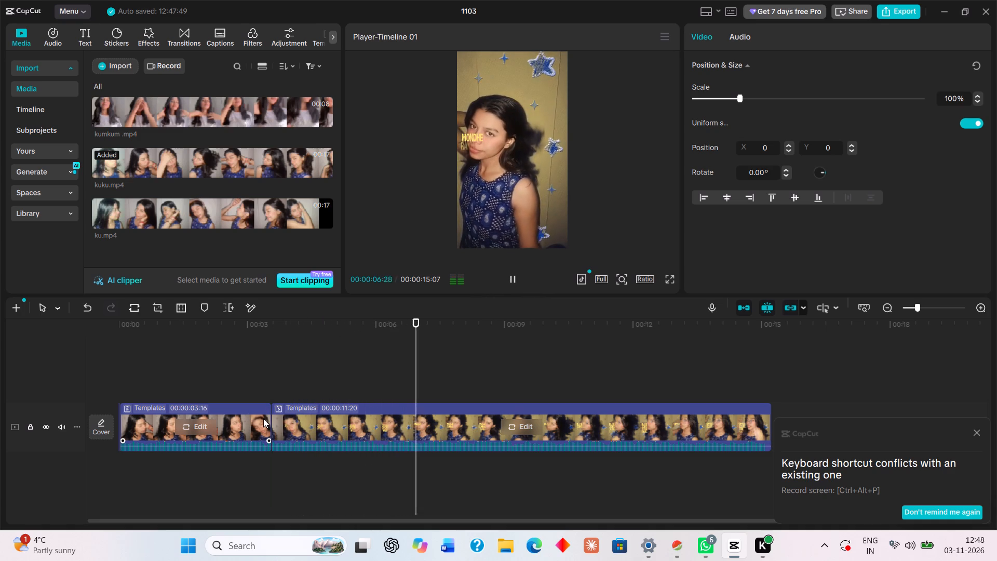
left_click(263, 419)
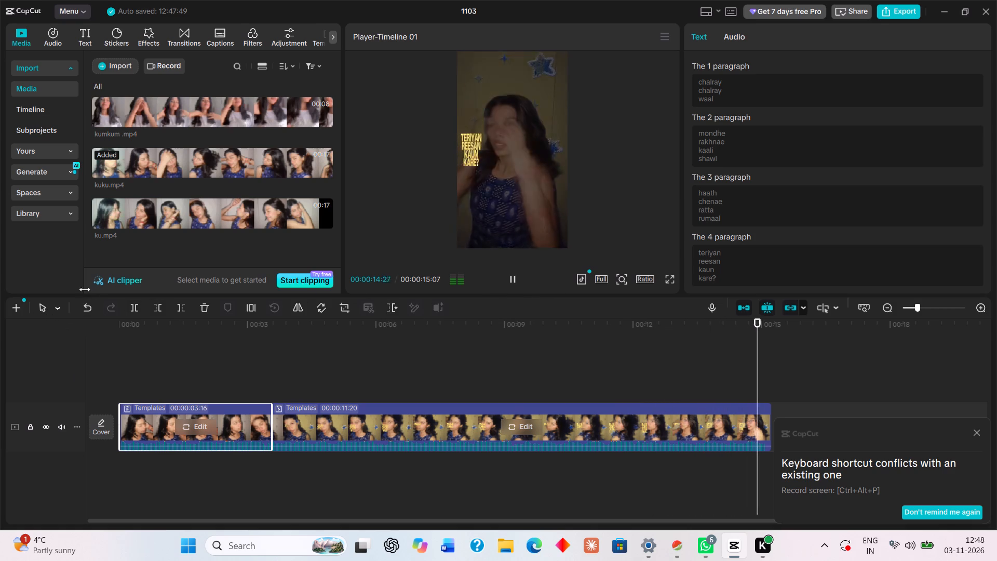
left_click(59, 306)
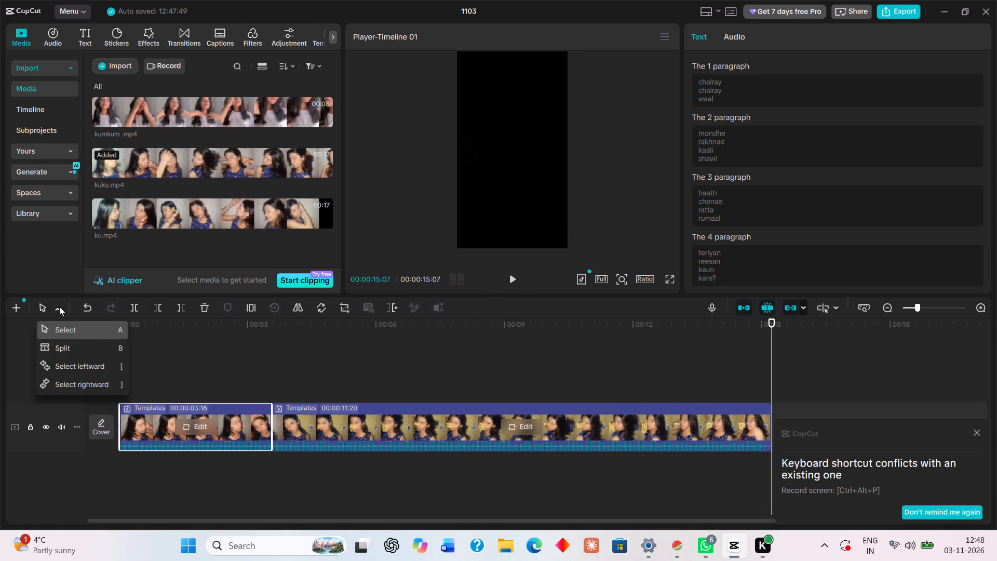
Place the playhead at 00:00:02:14, select the first template piece, and enter "black" in the filter search.
left_click(225, 354)
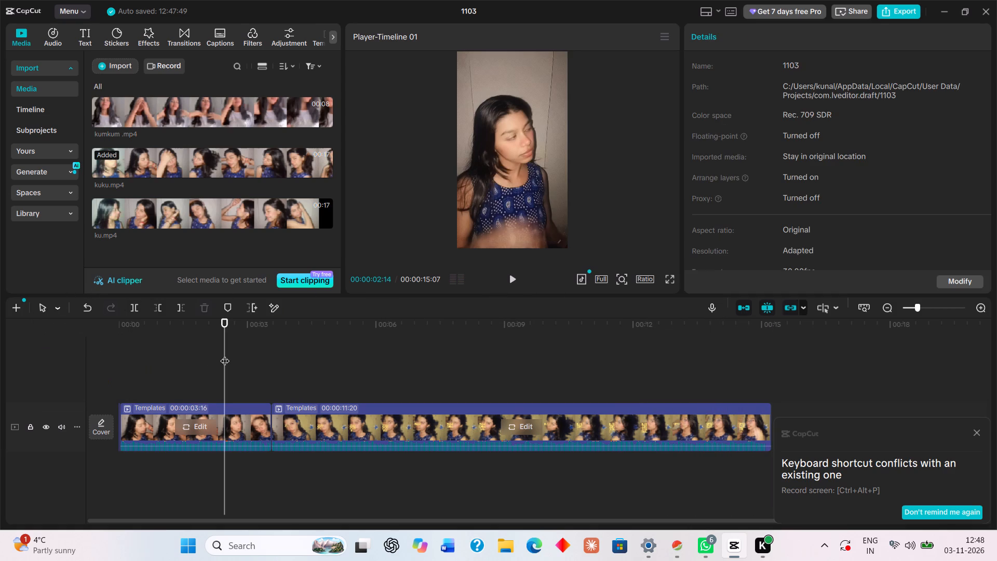
left_click(247, 442)
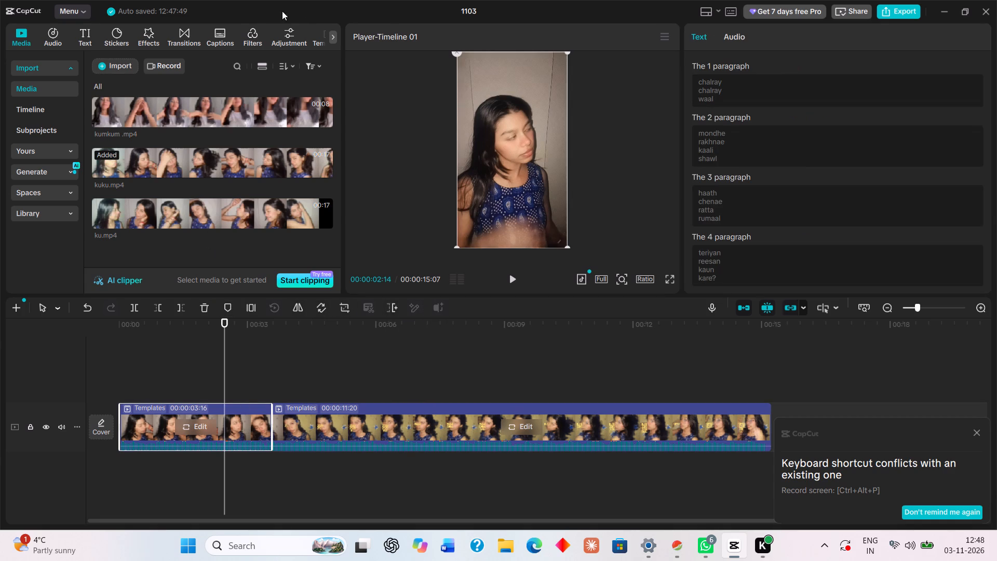
left_click(255, 35)
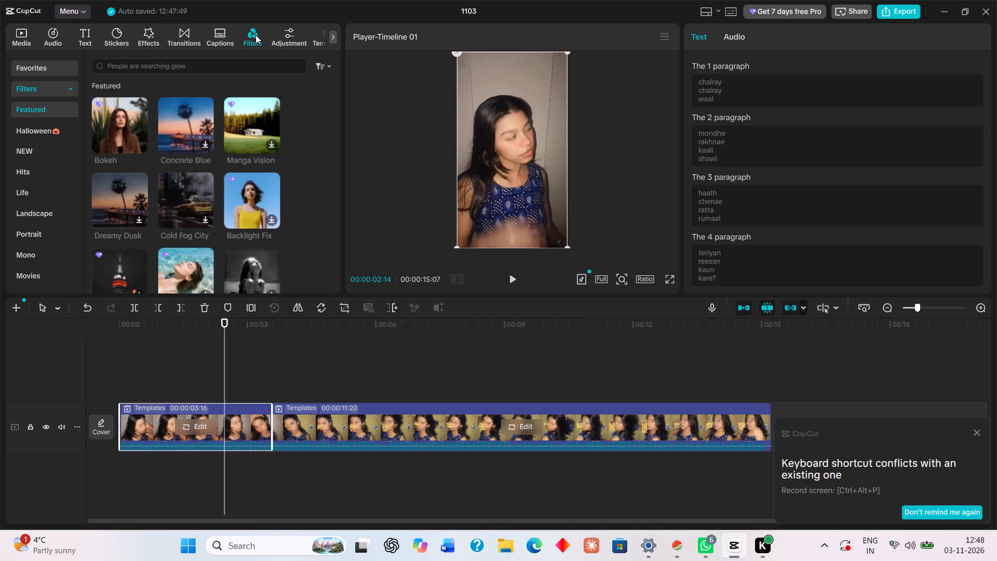
left_click(216, 66)
type("black")
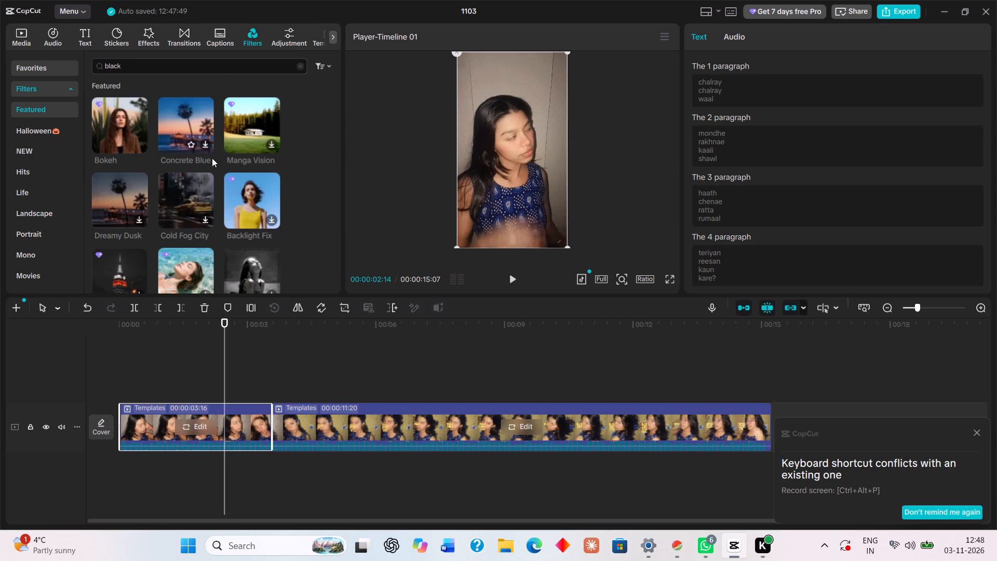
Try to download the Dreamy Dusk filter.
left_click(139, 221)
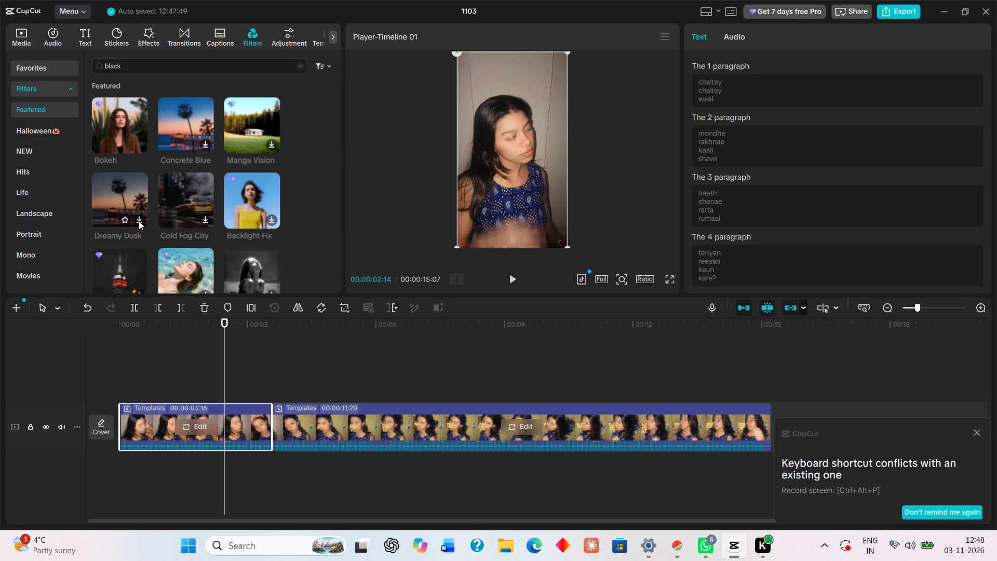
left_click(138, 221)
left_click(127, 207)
Download the Humble filter and add it to the timeline above the template pieces at 00:00:02:14.
scroll(172, 183, "up", 5)
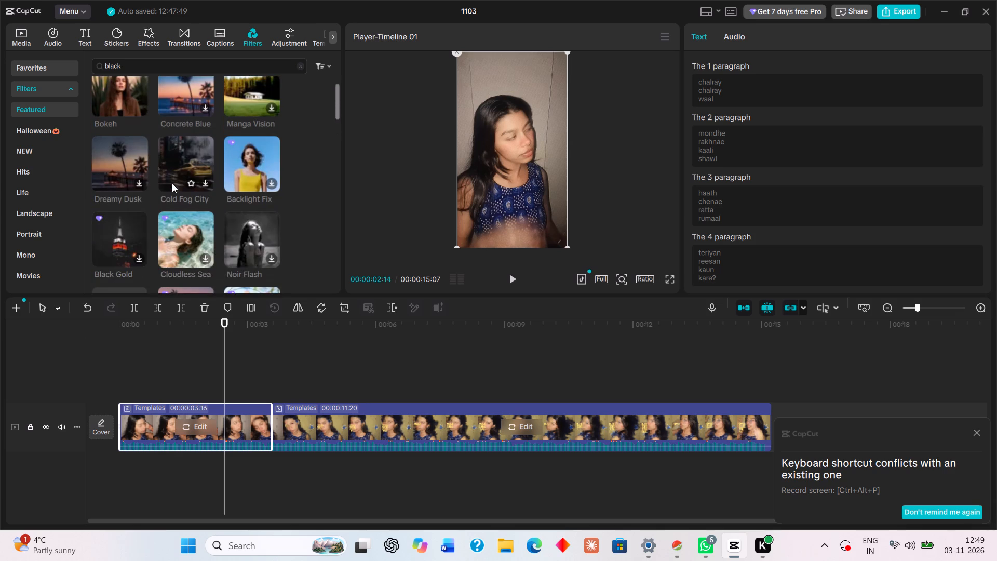
scroll(172, 183, "down", 2)
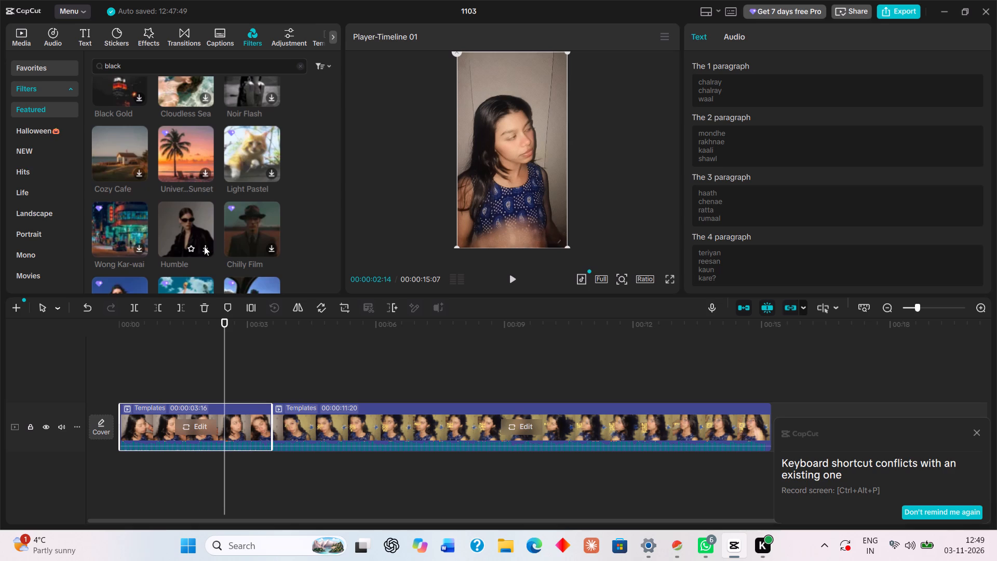
left_click(204, 246)
triple_click(204, 246)
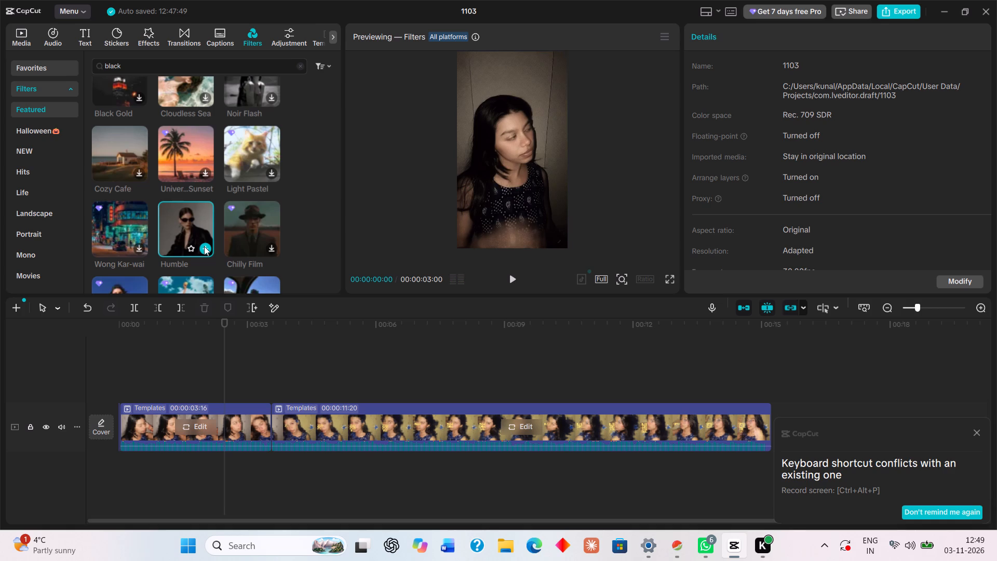
left_click(153, 414)
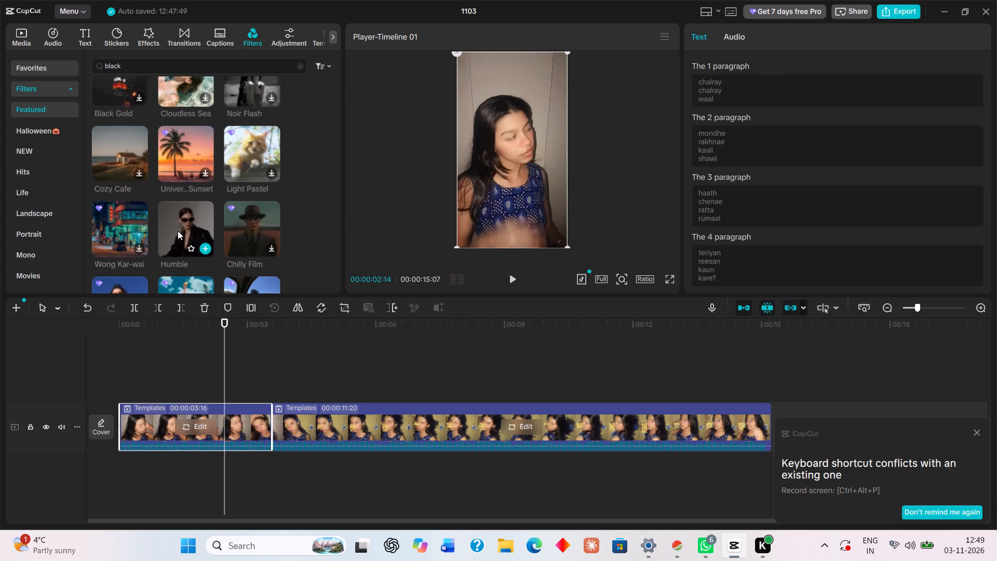
left_click(178, 232)
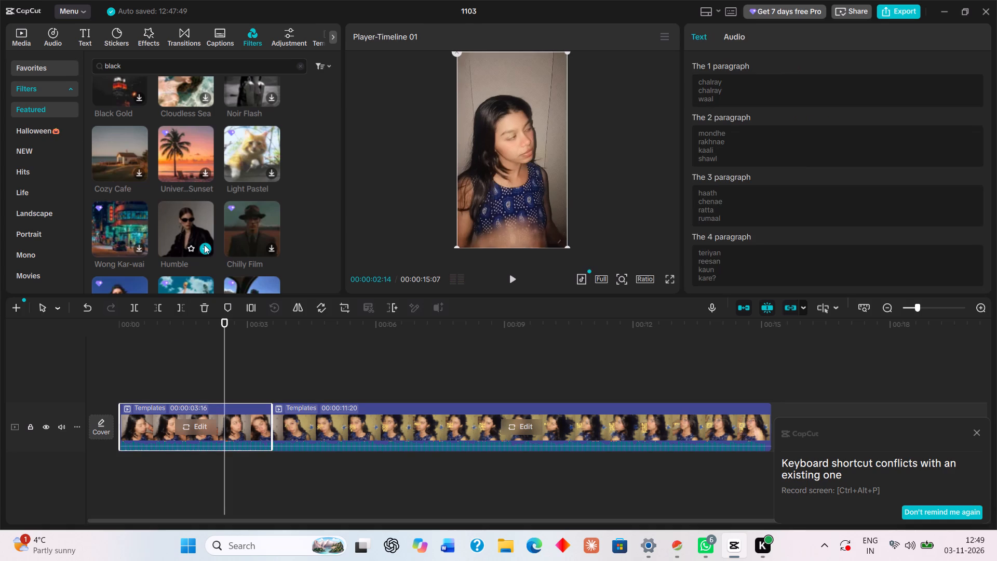
left_click(204, 245)
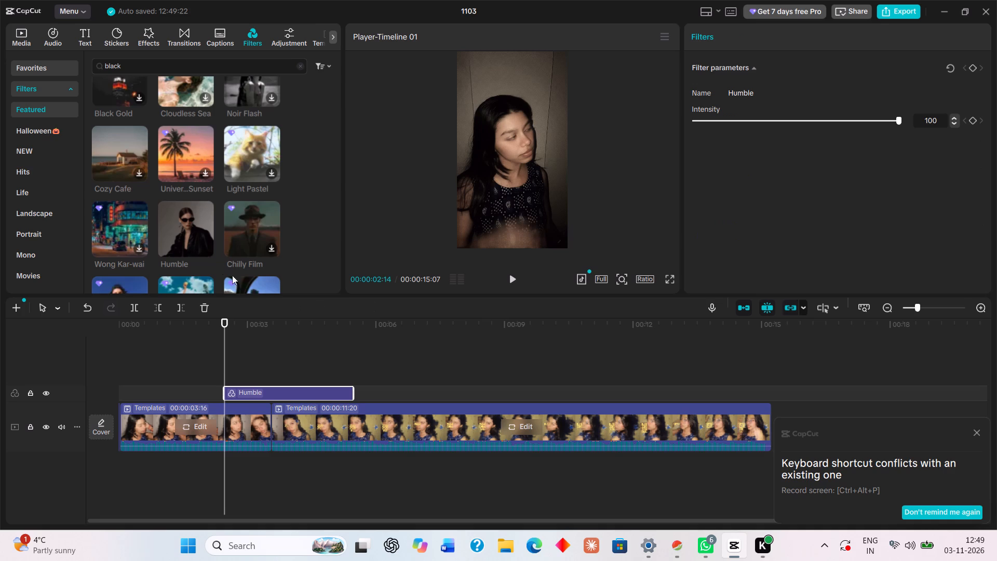
Play the timeline from 00:00:02:14 to review the Humble filter.
left_click(508, 274)
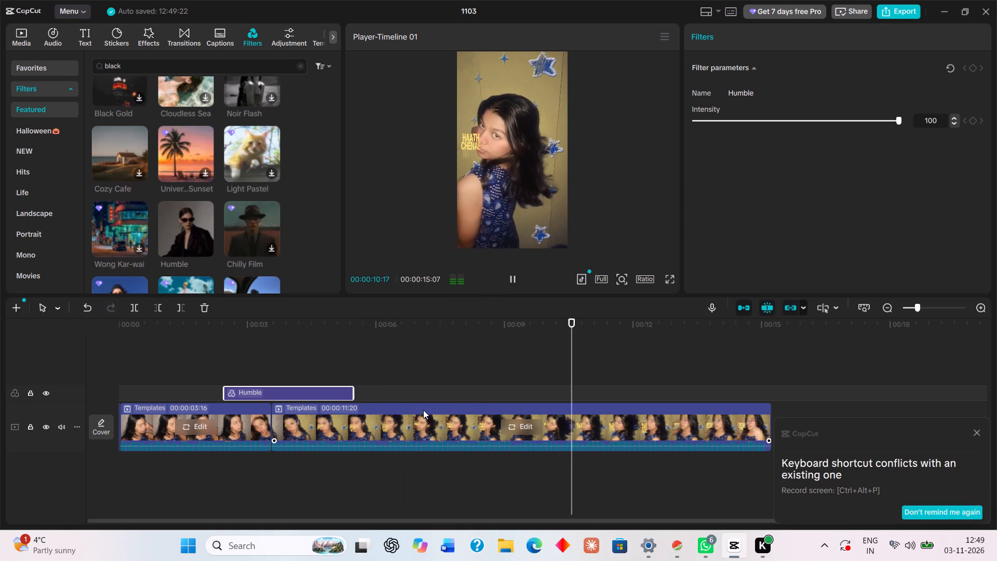
Trim the end of the first template piece so it lasts 00:00:03:09.
left_click(266, 428)
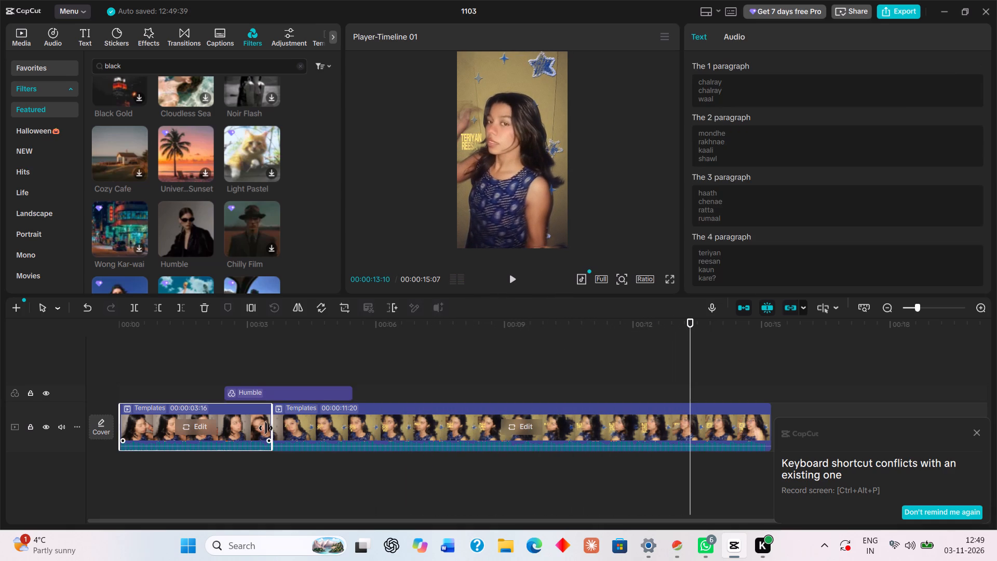
left_click_drag(271, 426, 267, 425)
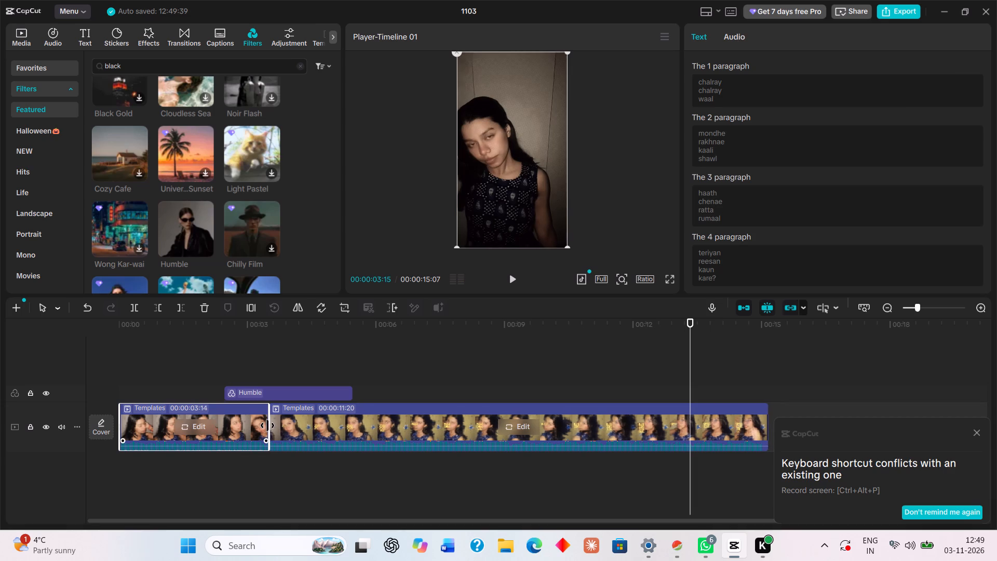
left_click_drag(267, 425, 260, 424)
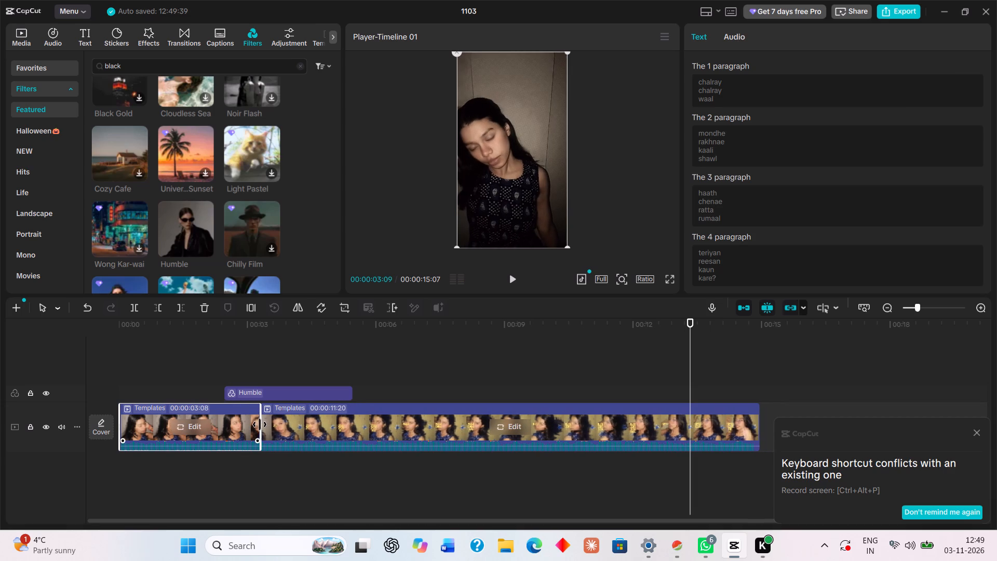
left_click_drag(260, 424, 261, 423)
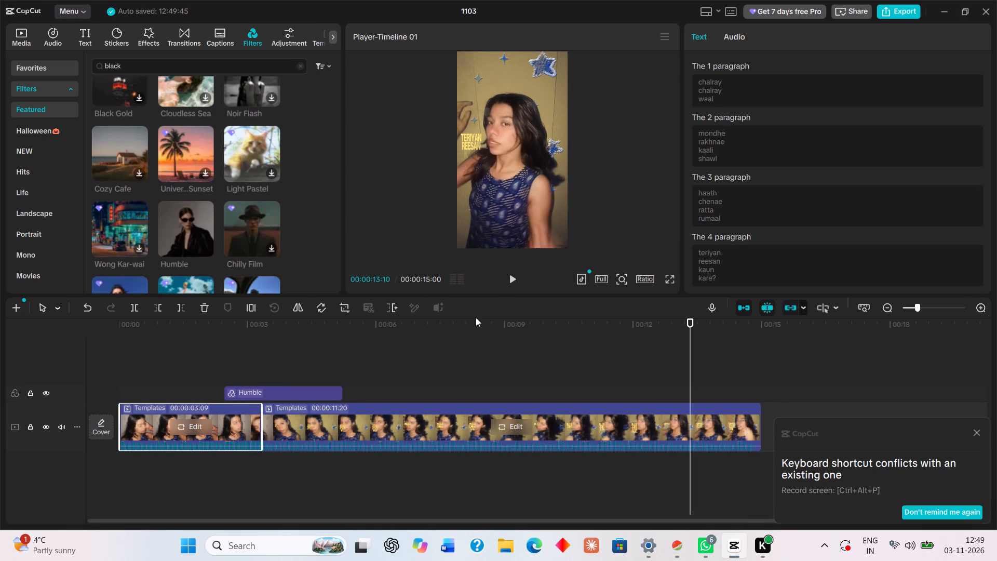
Play the trimmed timeline from the start, pausing at 00:00:03:27 and resuming, to review the cut and filter.
left_click(514, 282)
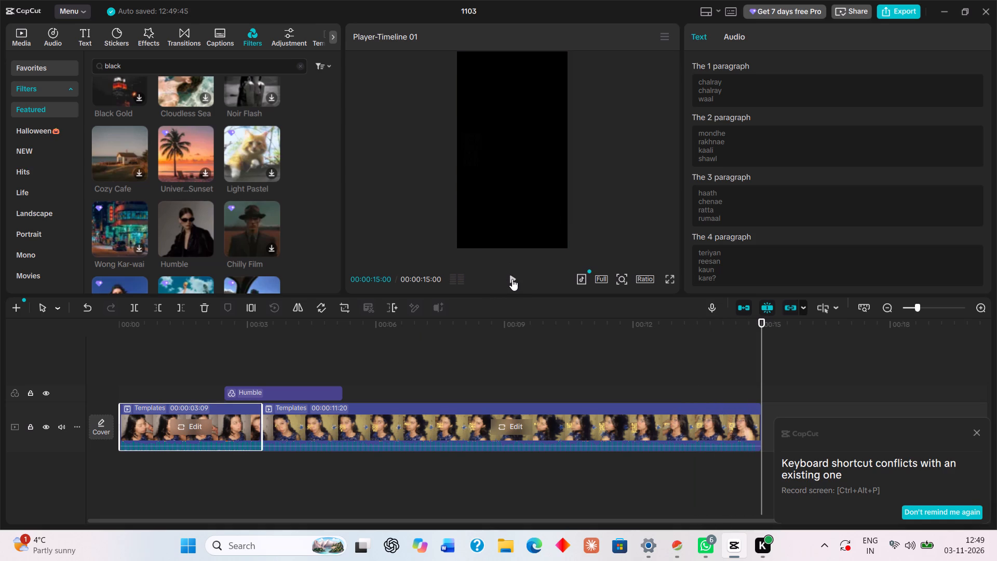
left_click(511, 279)
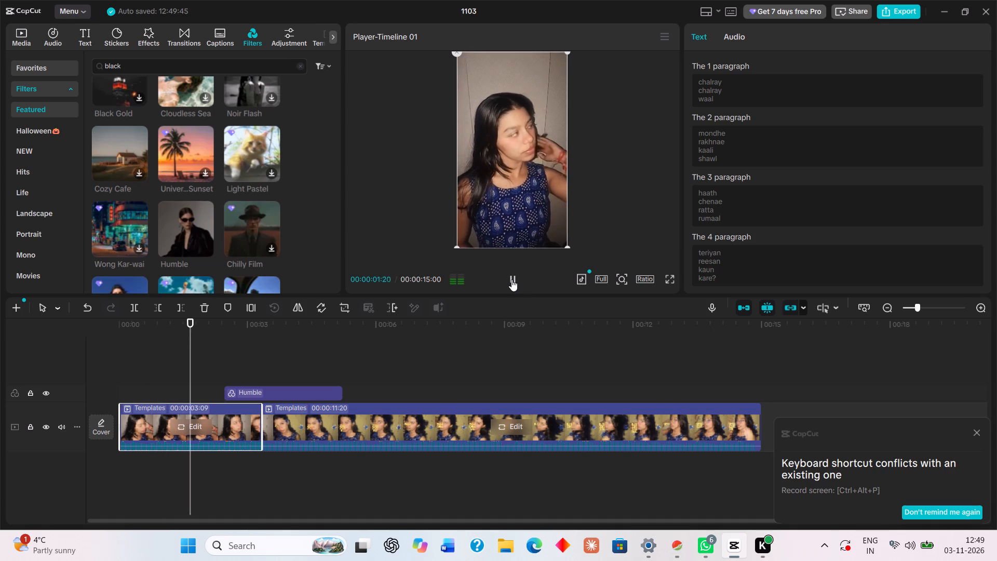
left_click(511, 279)
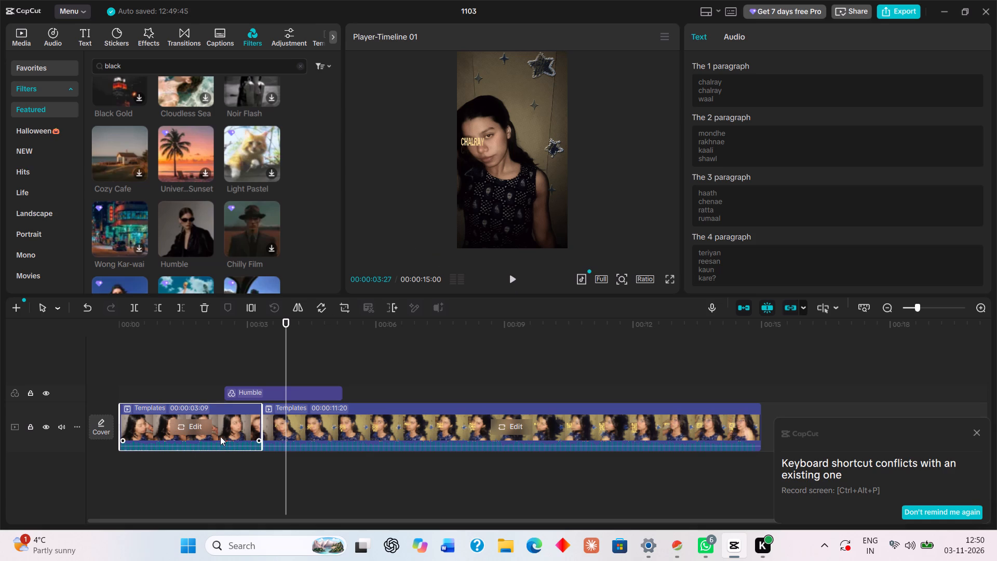
left_click(245, 431)
left_click(512, 276)
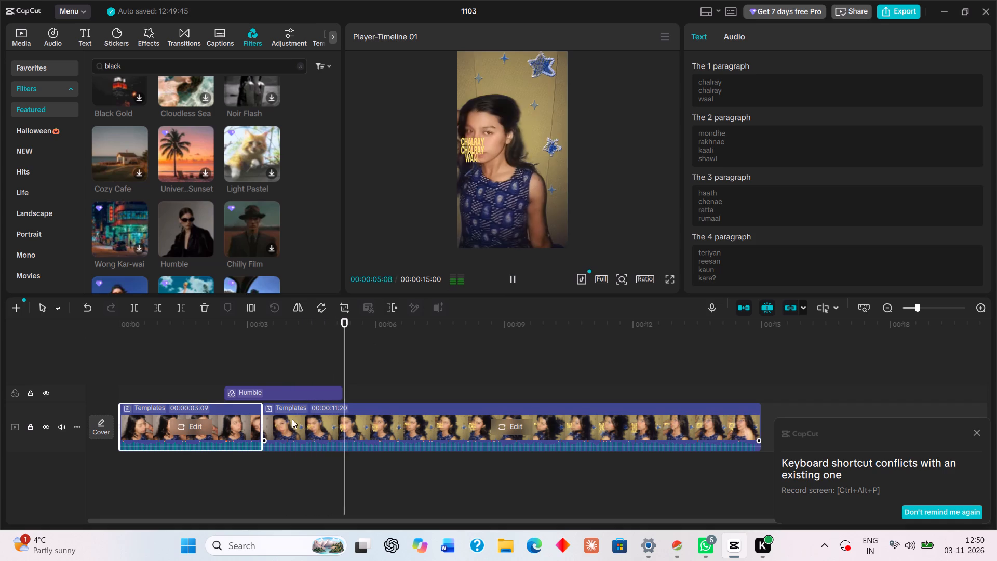
Select the second template piece on the timeline.
left_click(285, 421)
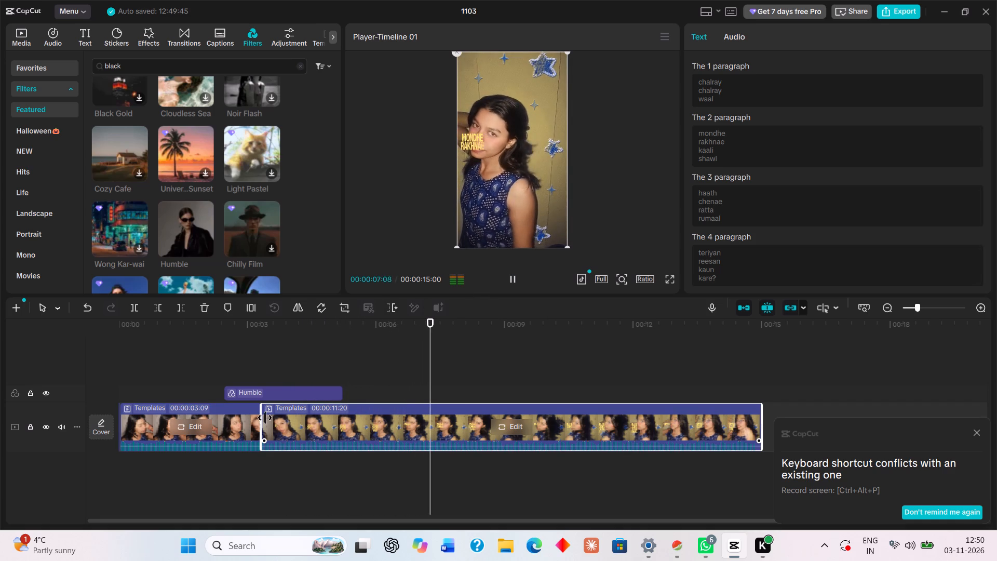
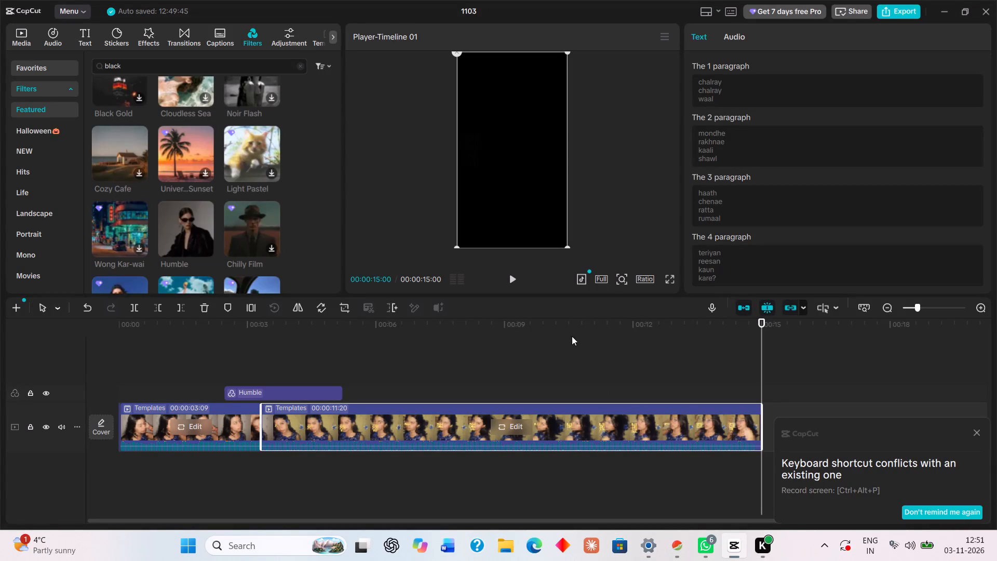
Play the timeline from the start and pause at 00:00:06:17 to review the cut between the two template pieces.
left_click(511, 279)
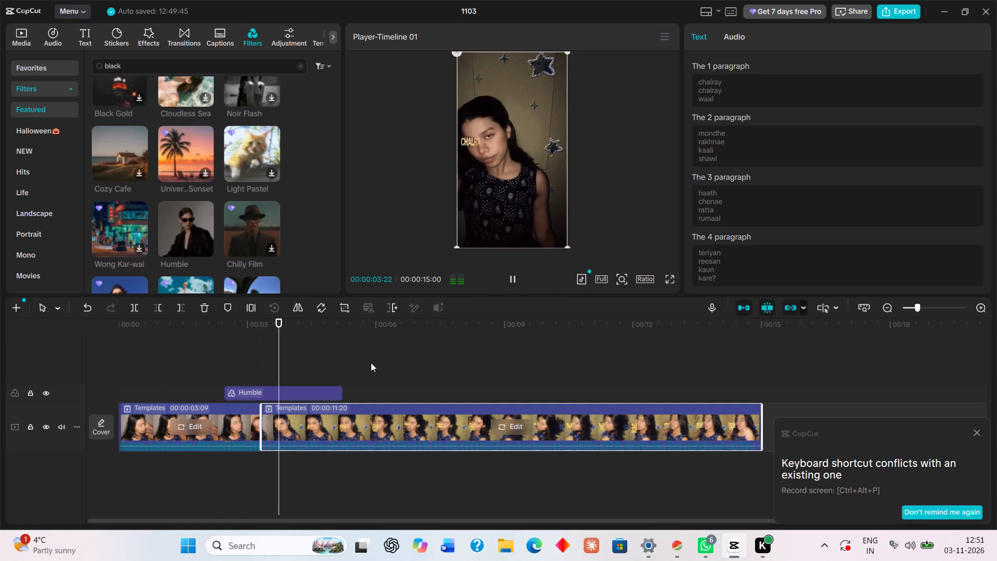
left_click(515, 274)
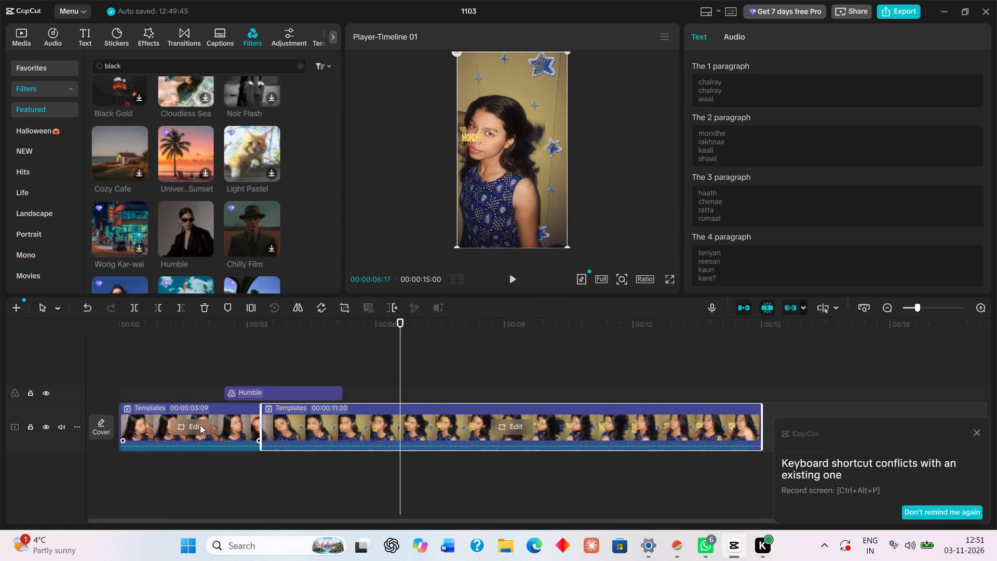
Expand the first template piece for editing and add another Humble filter at the start of the timeline.
left_click(198, 429)
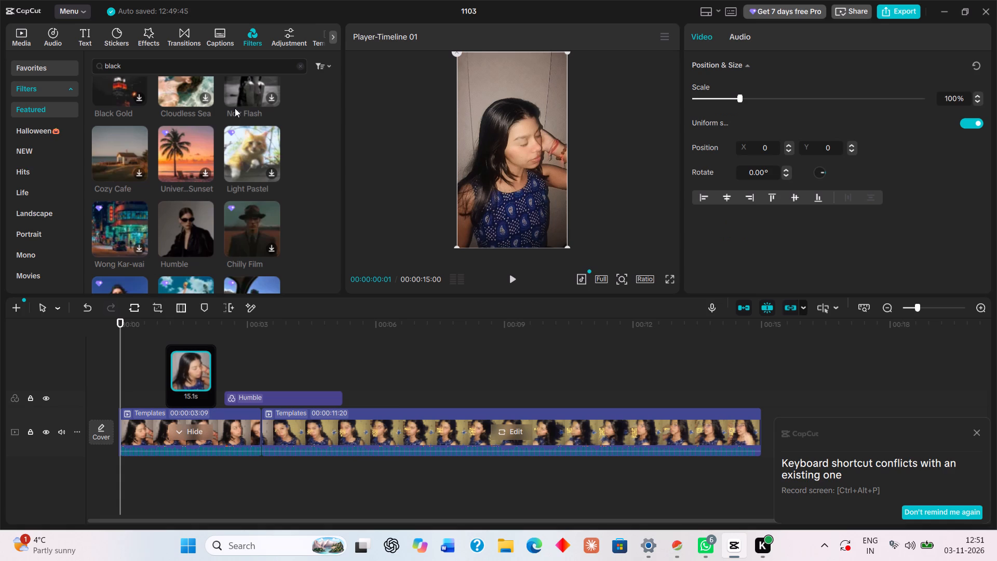
left_click(201, 216)
left_click(205, 249)
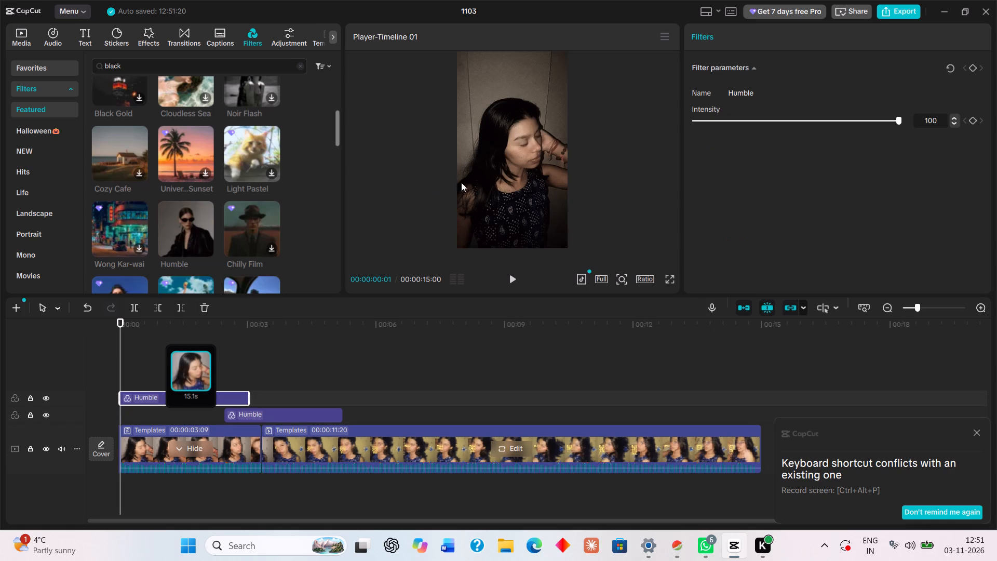
Play the opening and pause at 00:00:03:29 to review the newly added Humble filter.
left_click(510, 272)
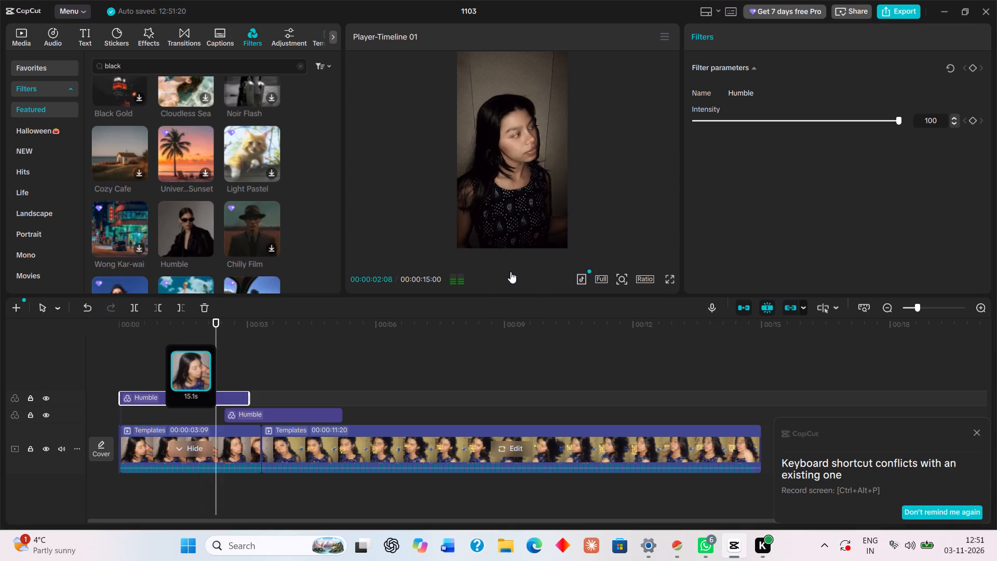
left_click(510, 272)
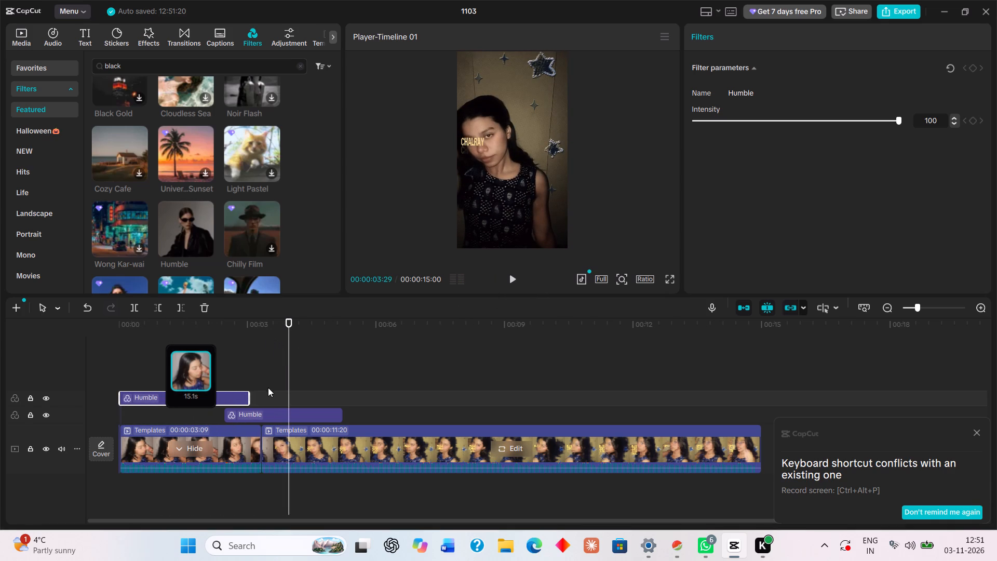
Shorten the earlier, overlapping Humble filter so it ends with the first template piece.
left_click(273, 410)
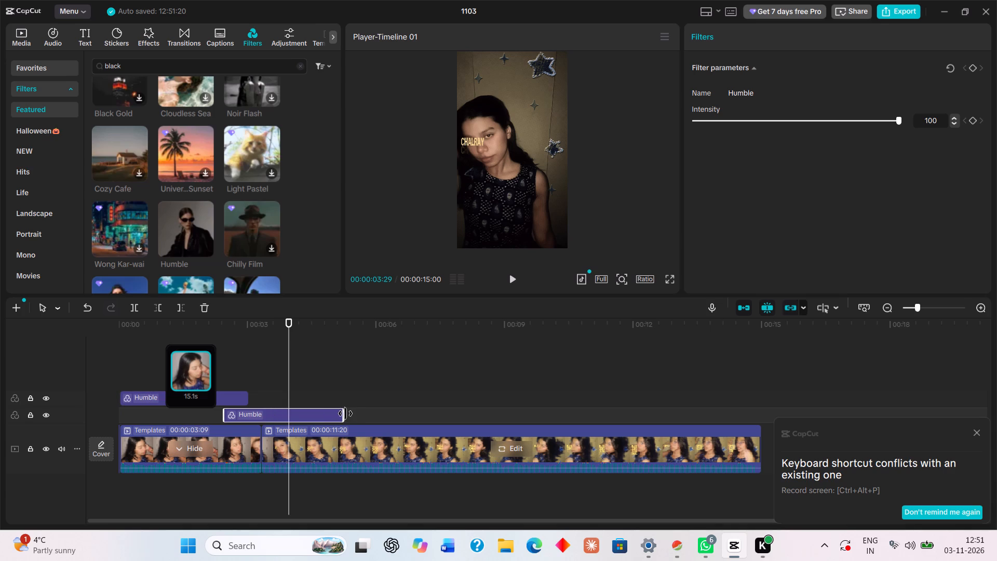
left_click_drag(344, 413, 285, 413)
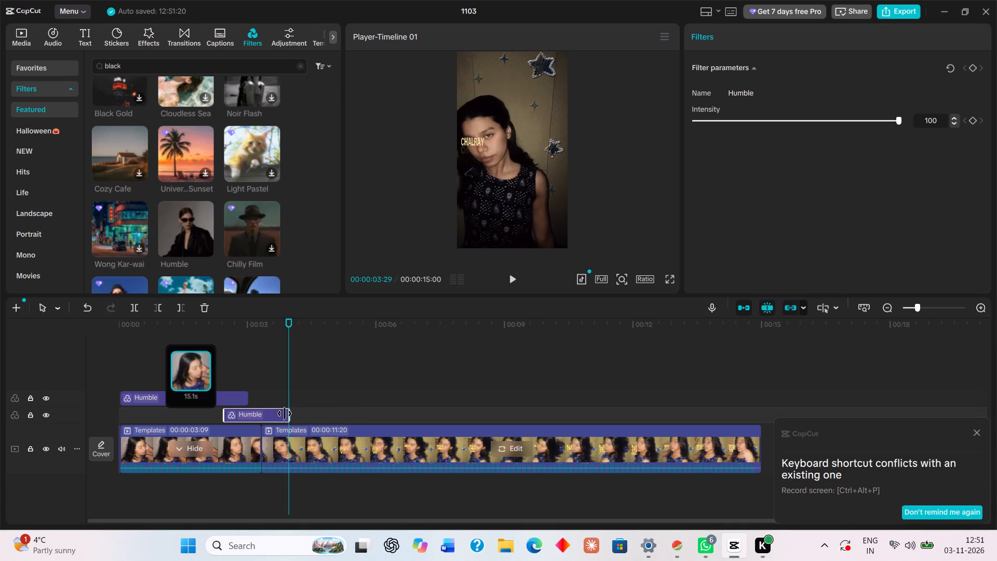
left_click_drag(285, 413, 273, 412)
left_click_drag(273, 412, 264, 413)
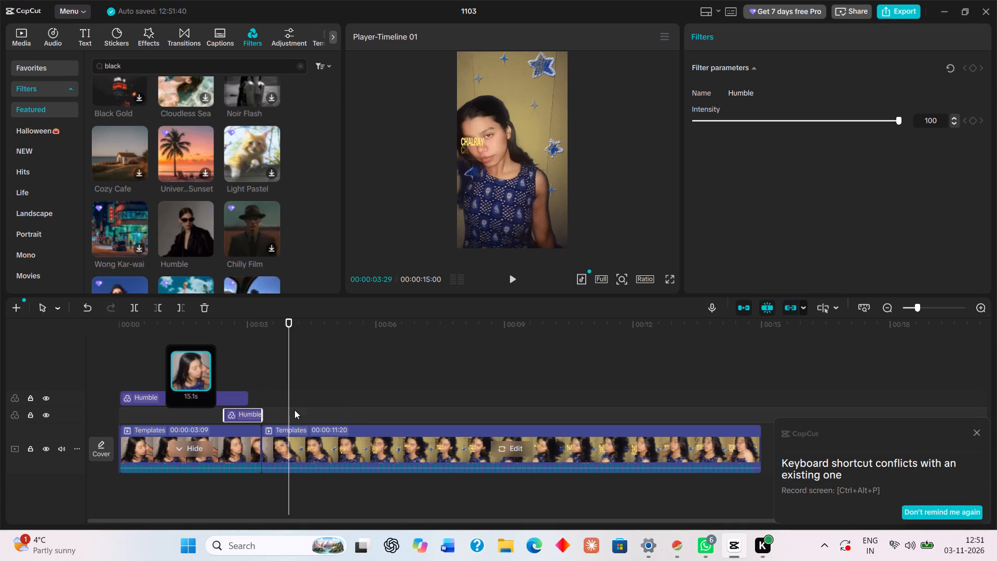
Play the timeline through to the end and replay it from the start to review the filter timing.
left_click(509, 275)
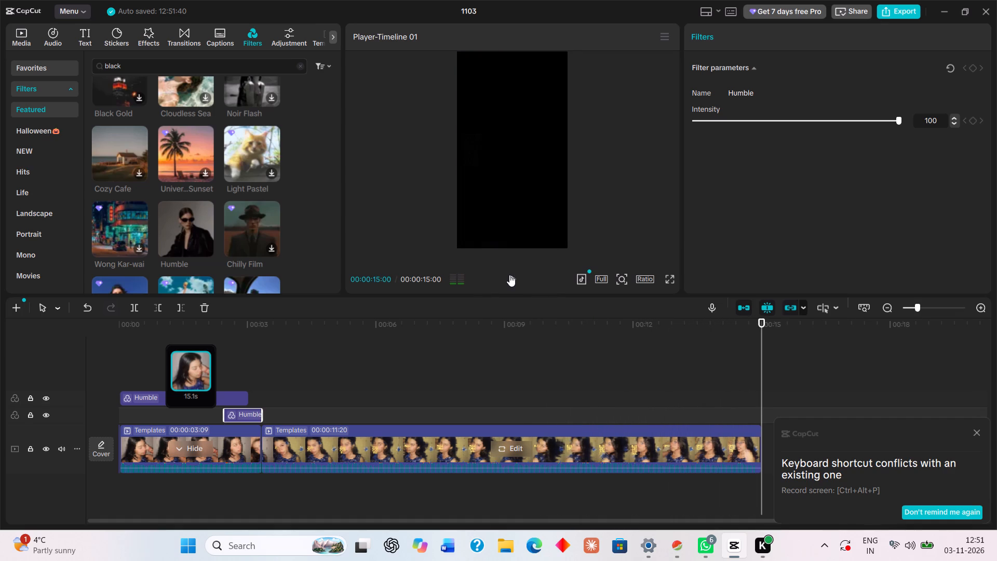
left_click(509, 275)
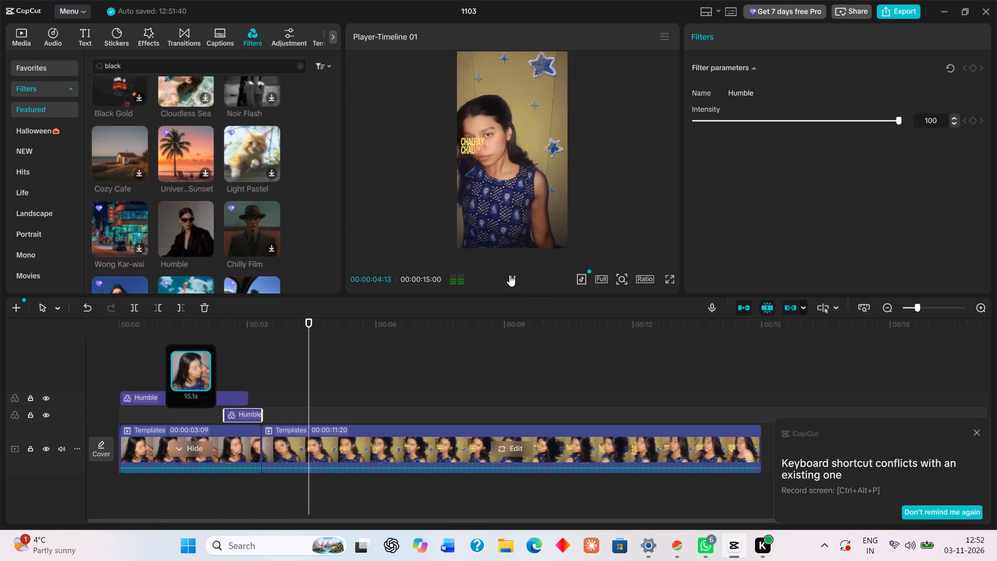
Adjust the end of the first template piece so it lasts 00:00:03:12.
left_click(257, 452)
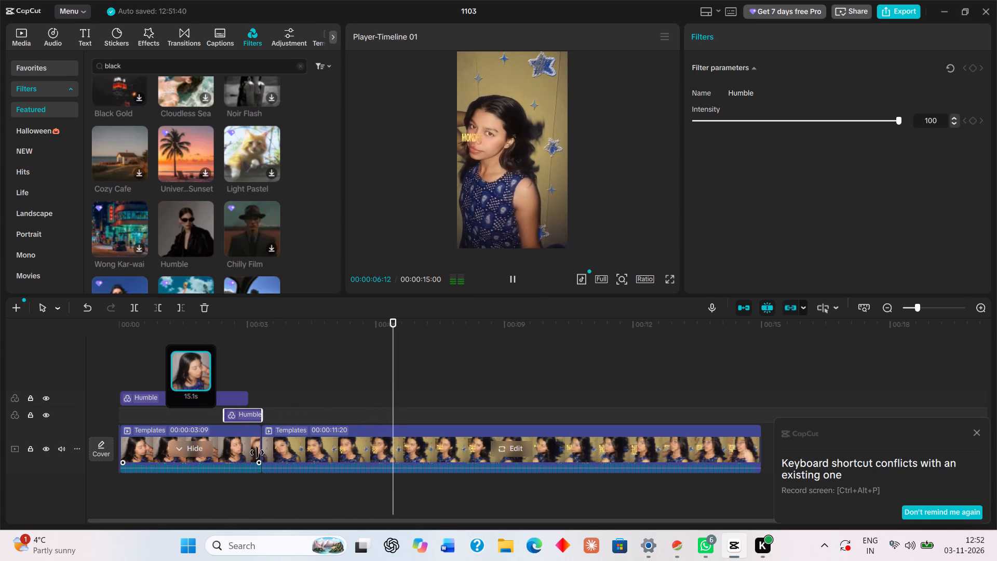
left_click_drag(262, 450, 312, 451)
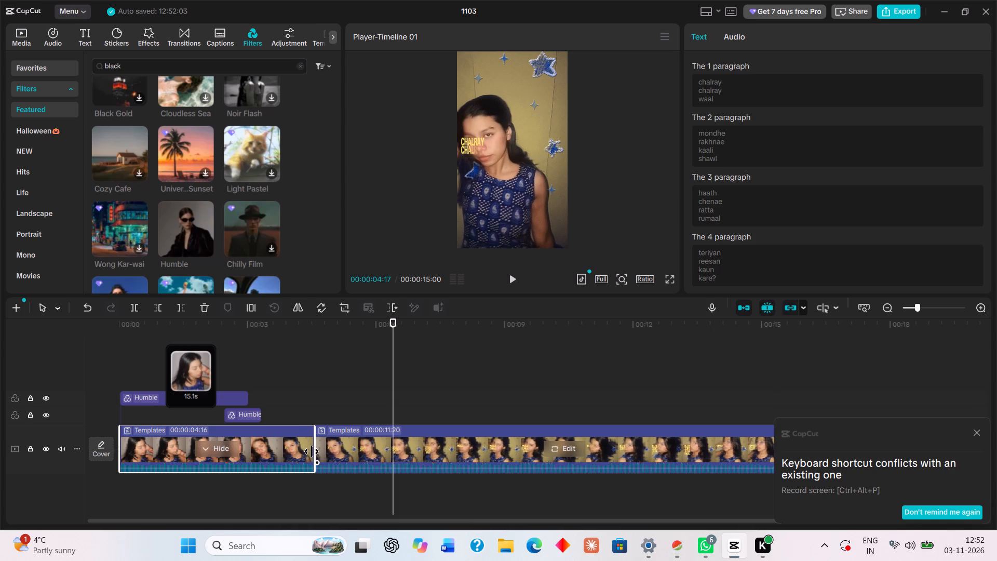
left_click_drag(312, 451, 281, 445)
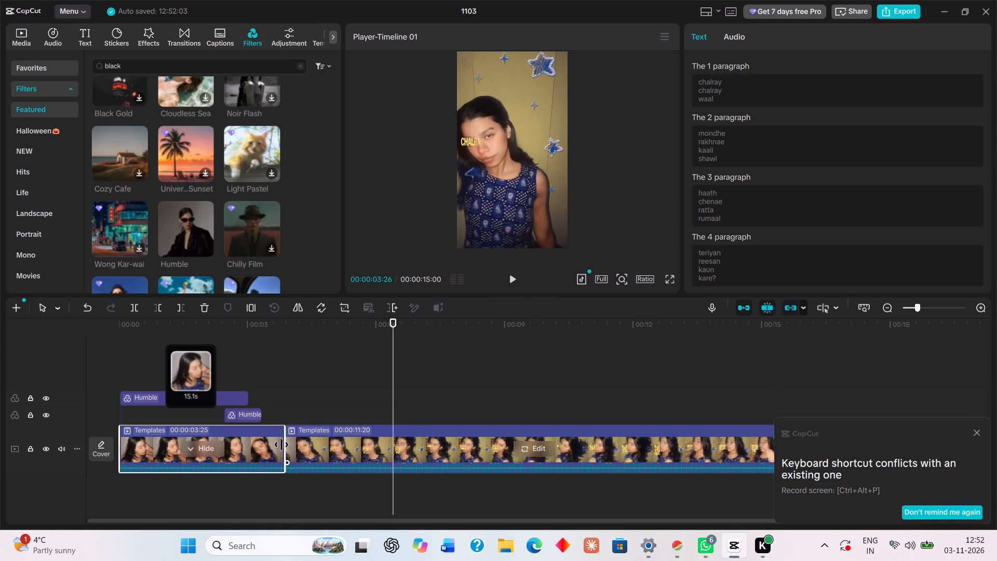
left_click_drag(281, 445, 262, 443)
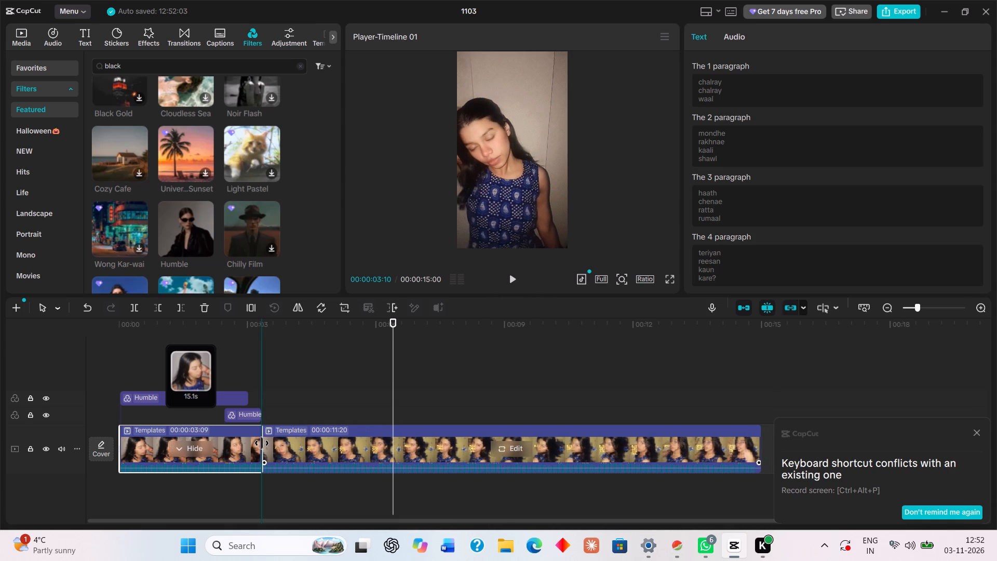
left_click_drag(262, 443, 267, 443)
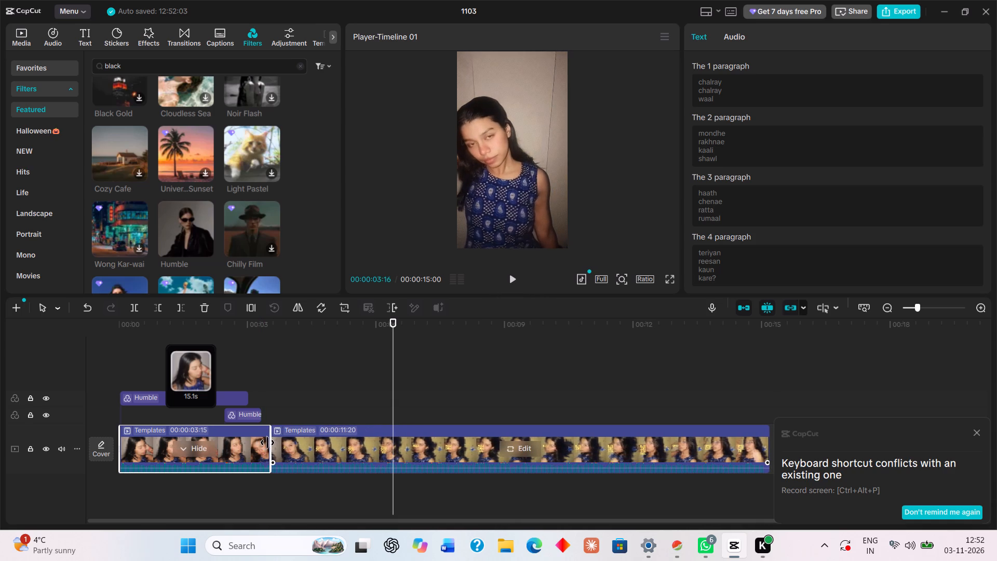
left_click_drag(267, 443, 263, 441)
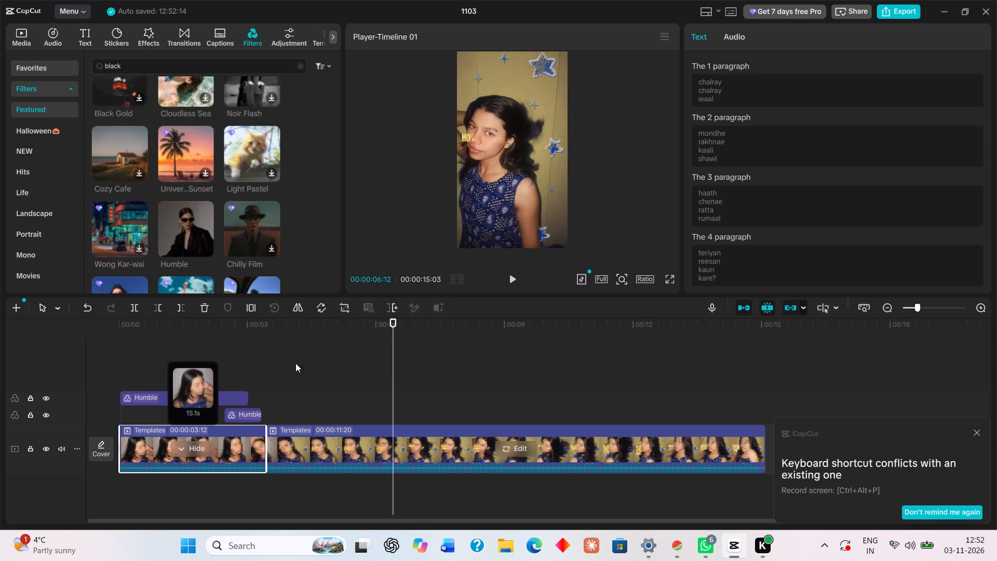
Play the timeline from 00:00:00:06 and pause at 00:00:04:22 to review the adjusted cut and both filters.
left_click(125, 458)
left_click(125, 458)
left_click(136, 450)
left_click(304, 364)
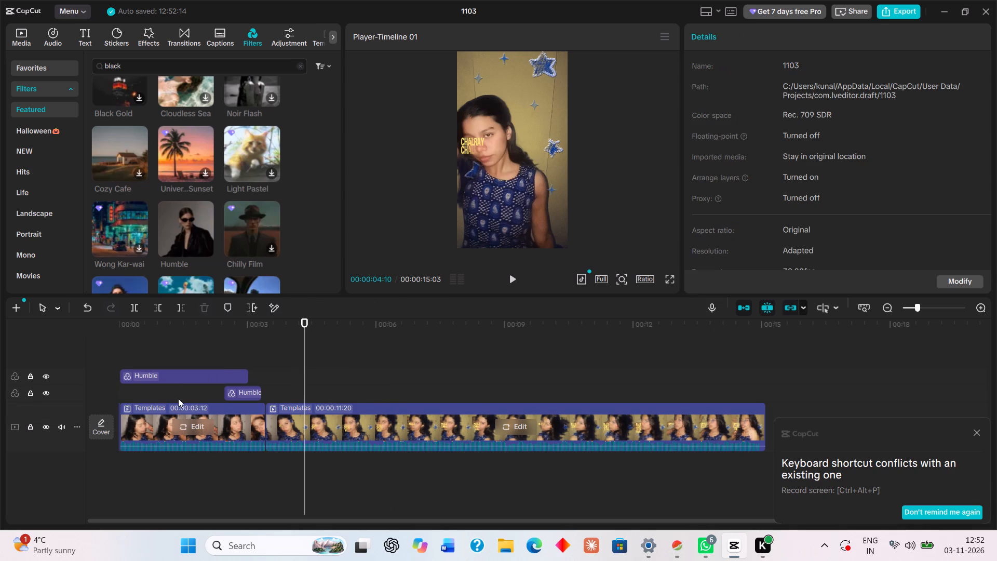
left_click_drag(128, 350, 122, 331)
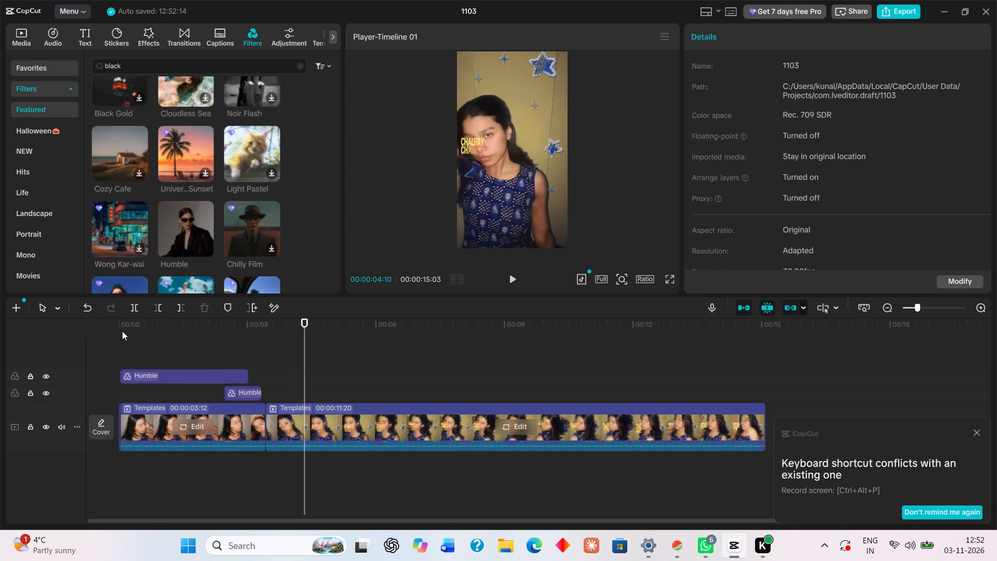
left_click_drag(122, 331, 118, 320)
left_click(118, 320)
triple_click(127, 322)
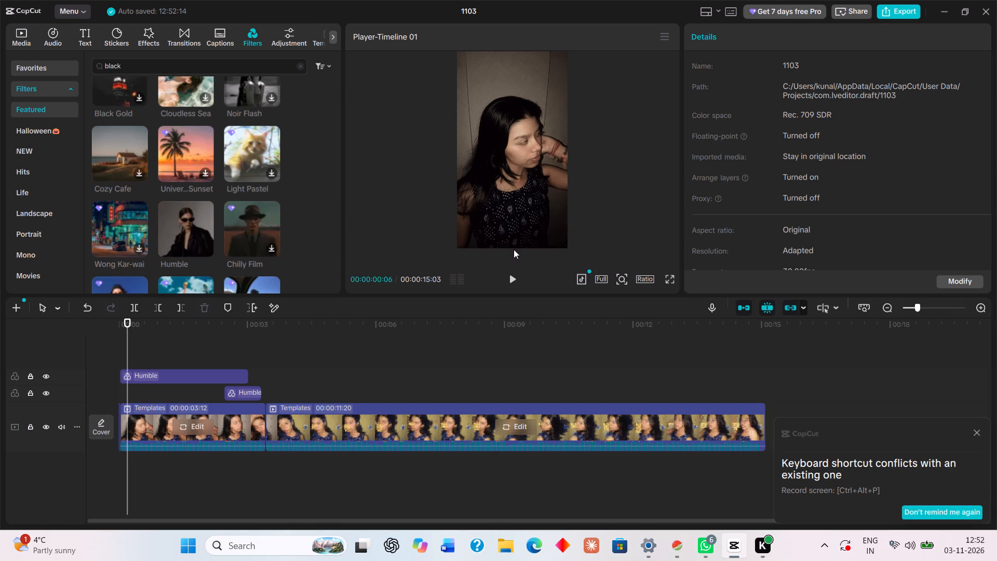
left_click(511, 273)
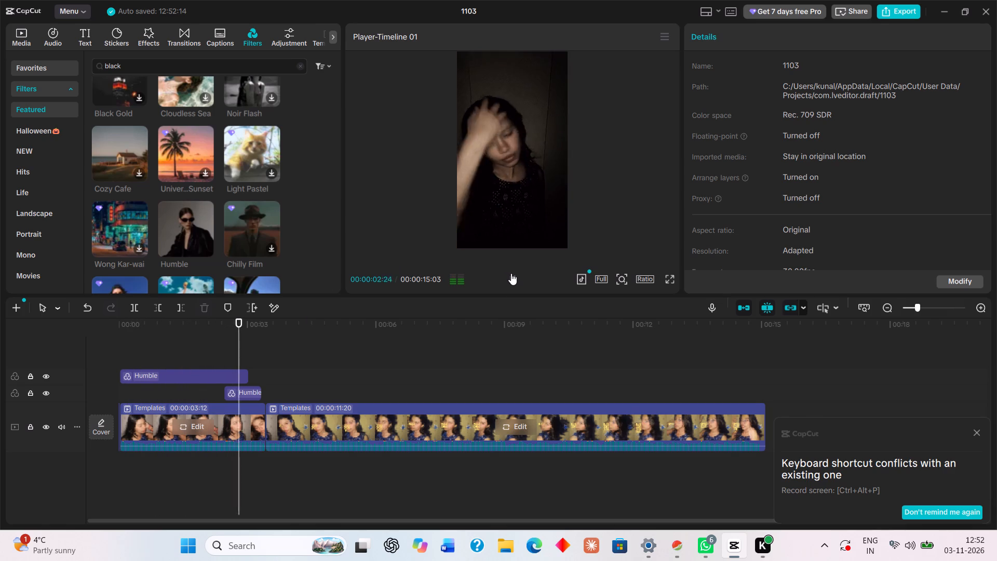
left_click(511, 273)
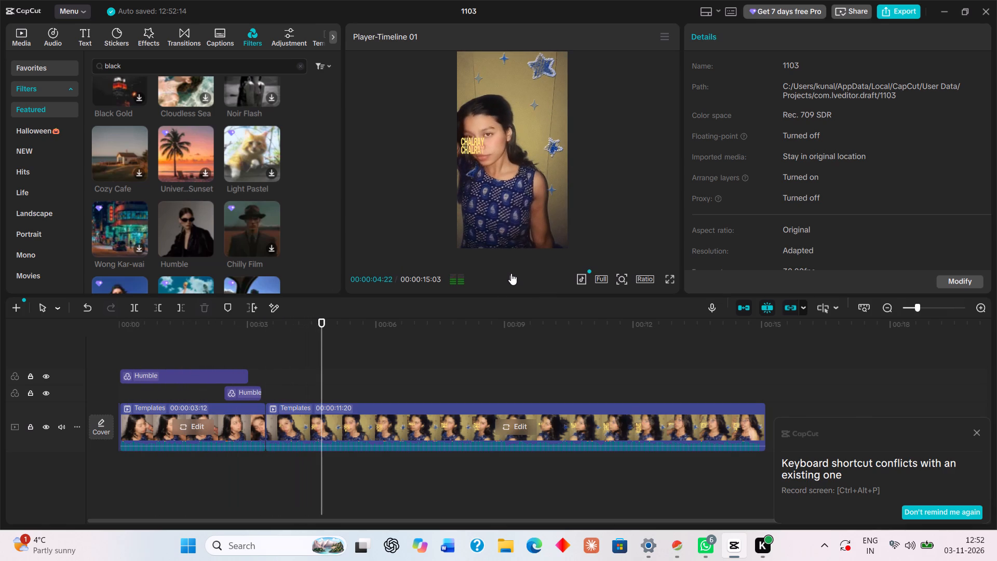
Delete the short Humble filter that overlaps the end of the longer one.
left_click(240, 398)
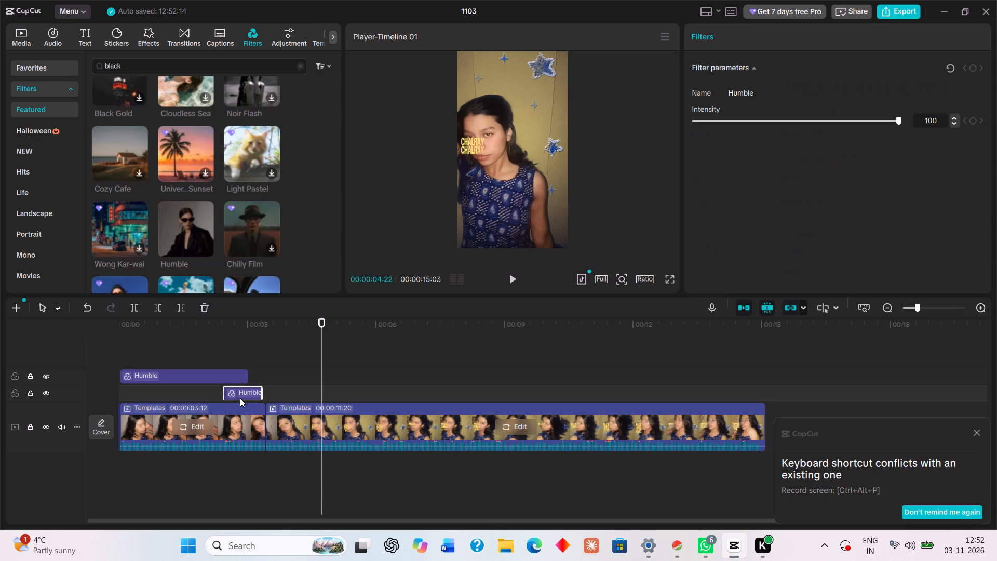
left_click(199, 301)
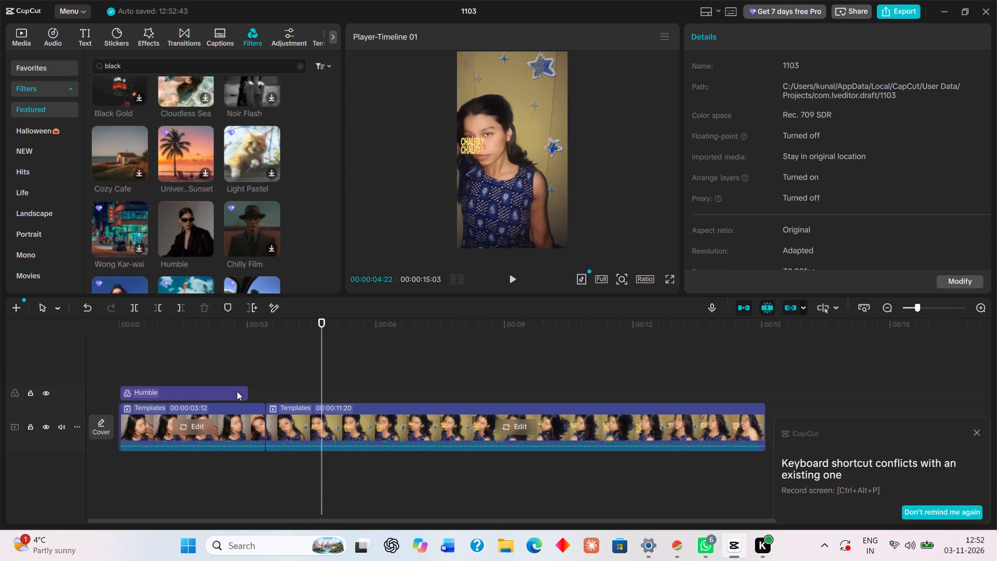
Extend the remaining Humble filter so it ends with the first template piece.
left_click(237, 392)
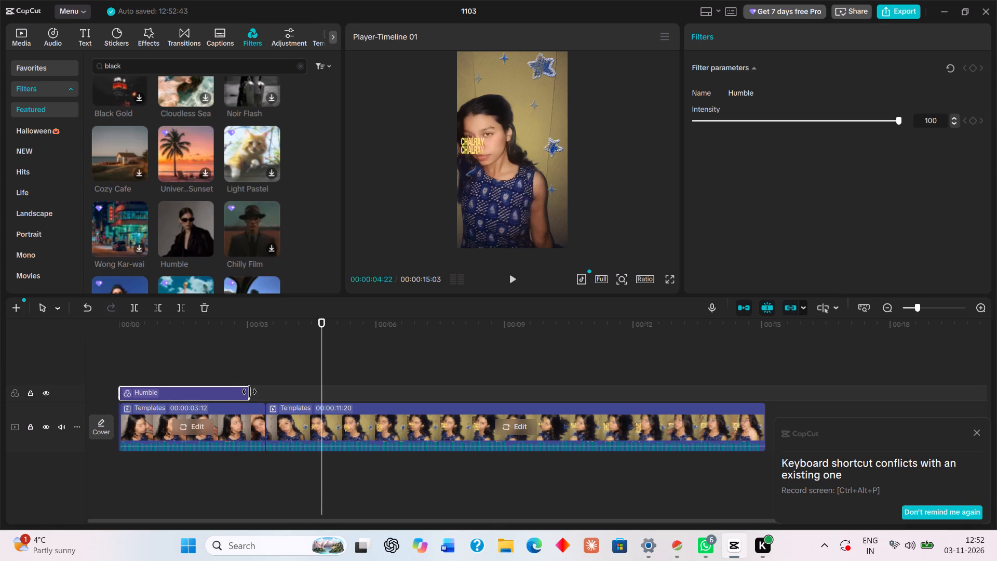
left_click_drag(250, 392, 260, 392)
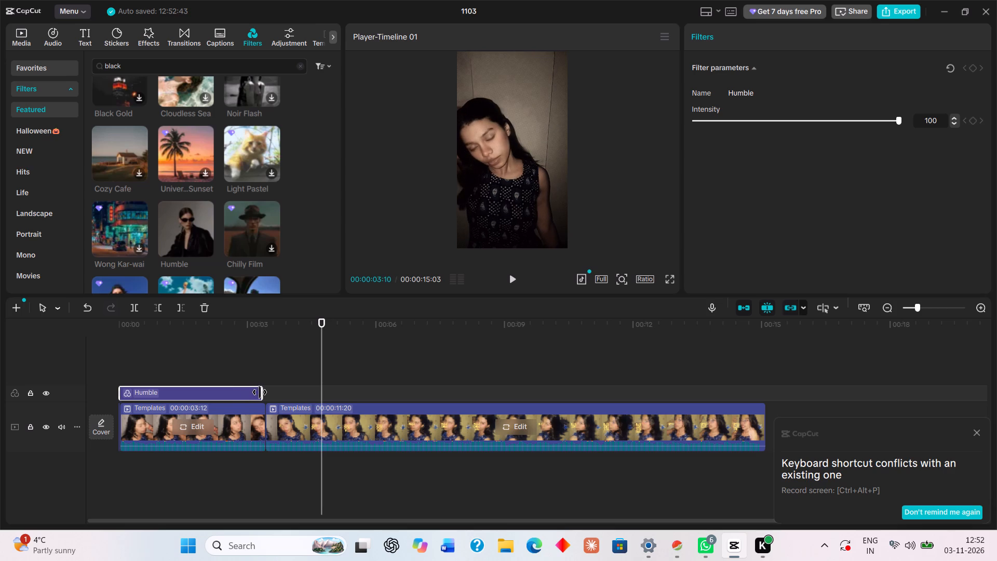
left_click_drag(260, 392, 265, 393)
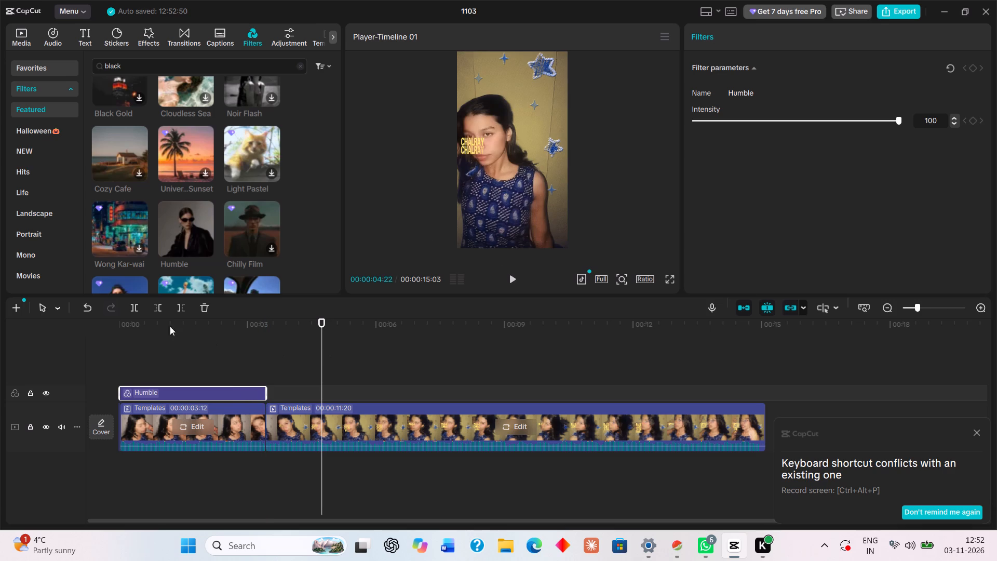
Play the timeline repeatedly from the start to review the Humble filter and the cut between the two template pieces.
left_click(120, 322)
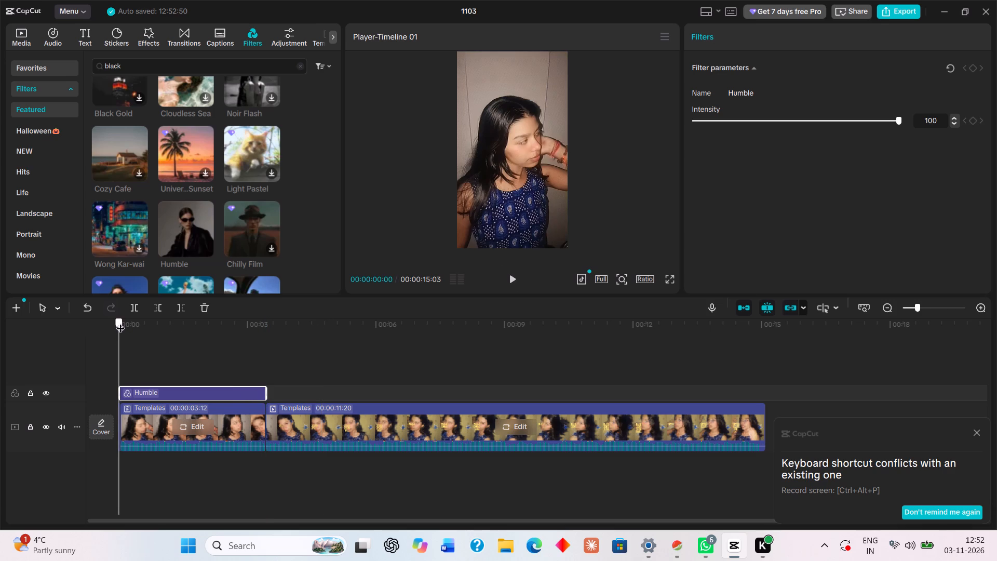
left_click(511, 275)
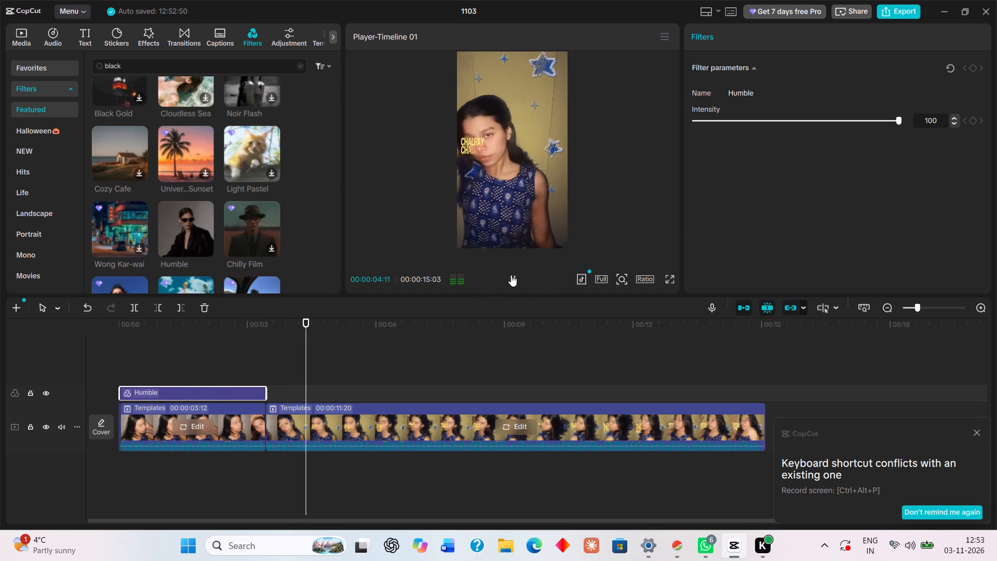
left_click(511, 275)
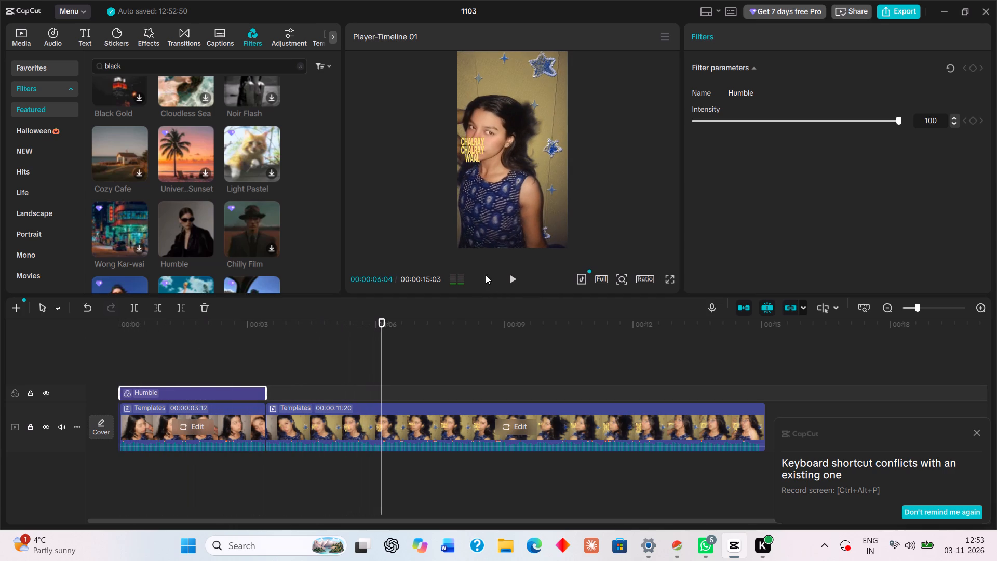
left_click(123, 322)
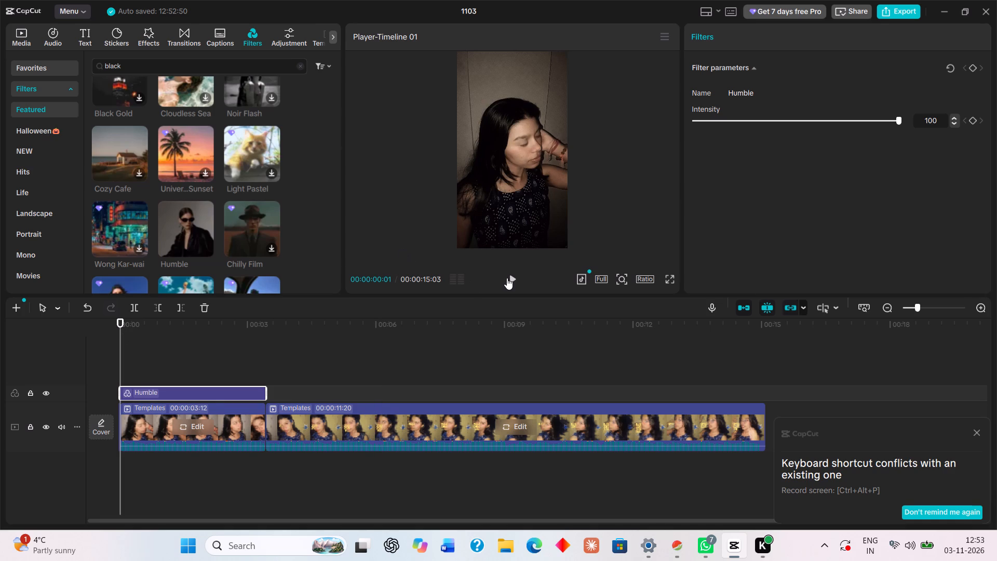
left_click(507, 278)
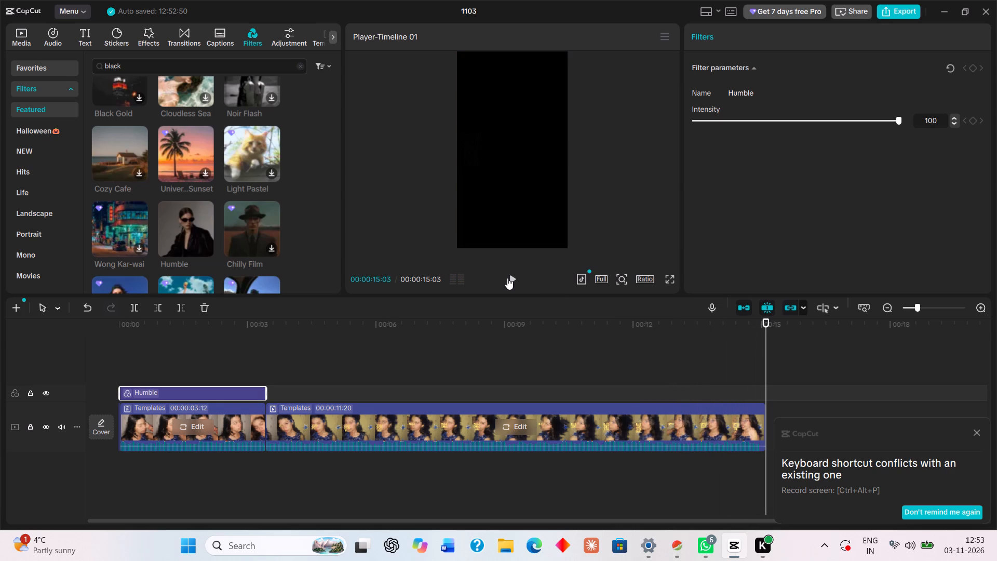
left_click(507, 278)
left_click(266, 423)
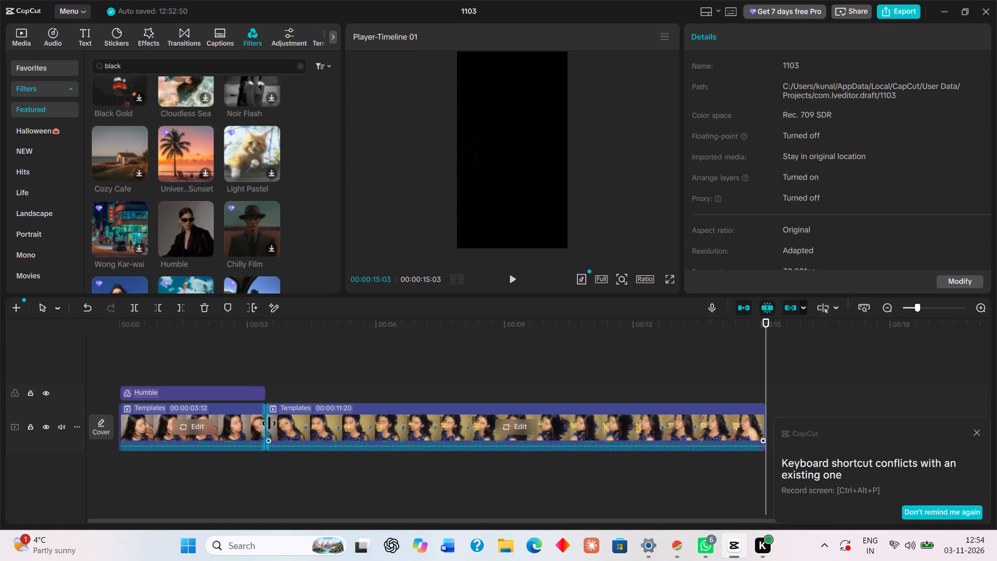
left_click(513, 280)
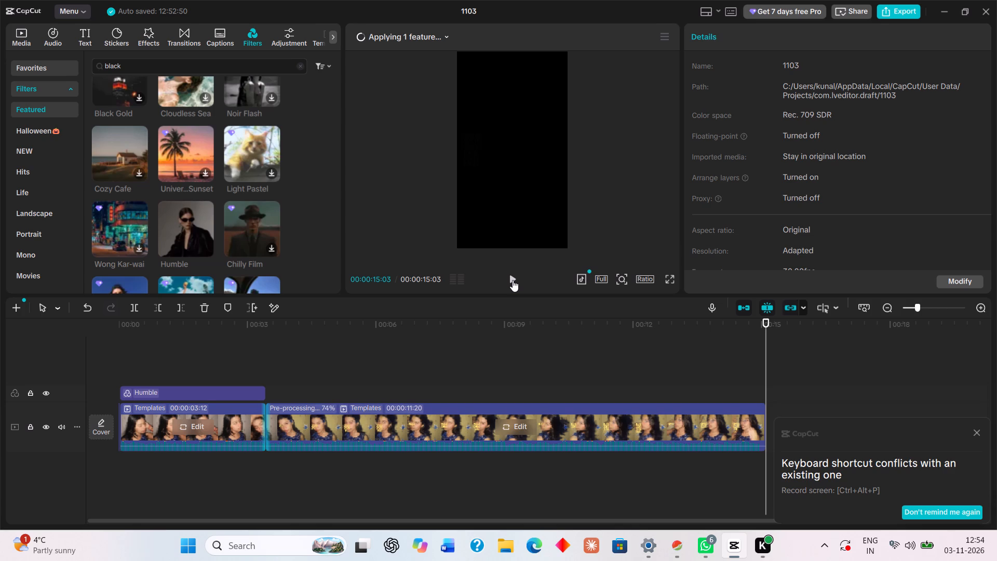
left_click(513, 280)
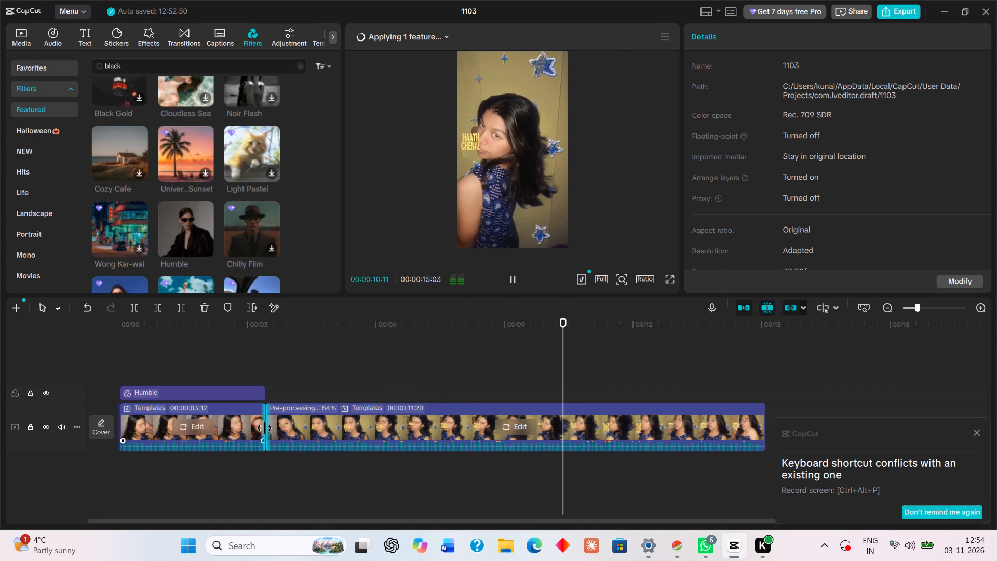
Shift the cut between the two template pieces so the first lasts 00:00:03:17 and the second 00:00:11:15.
left_click_drag(265, 425, 268, 424)
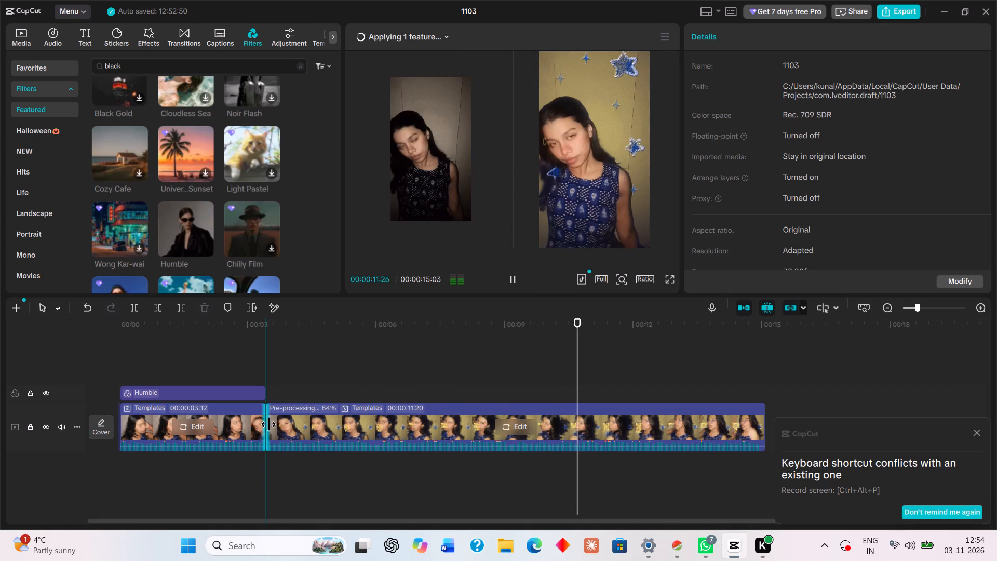
left_click_drag(268, 424, 260, 423)
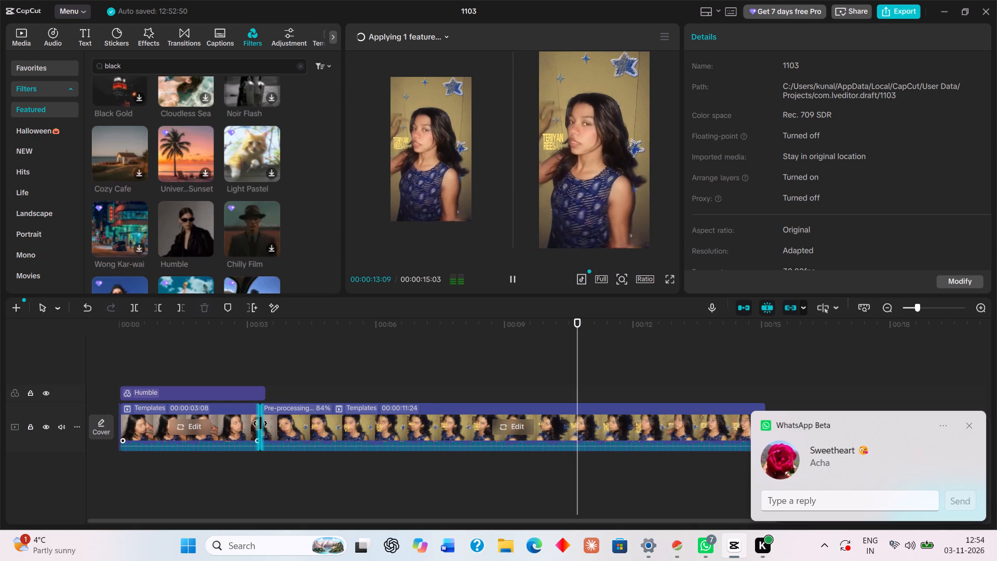
left_click_drag(260, 423, 249, 423)
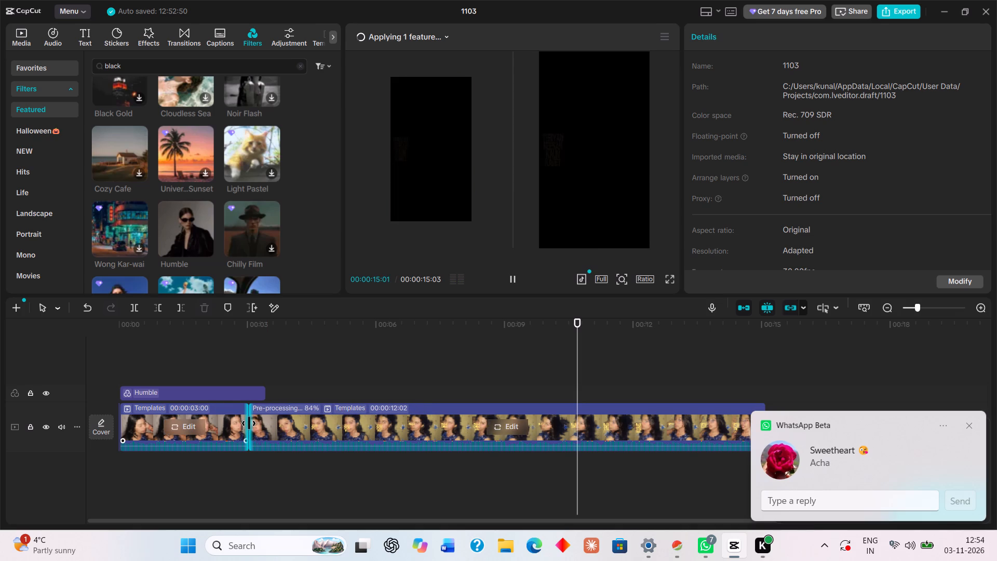
left_click_drag(249, 423, 260, 423)
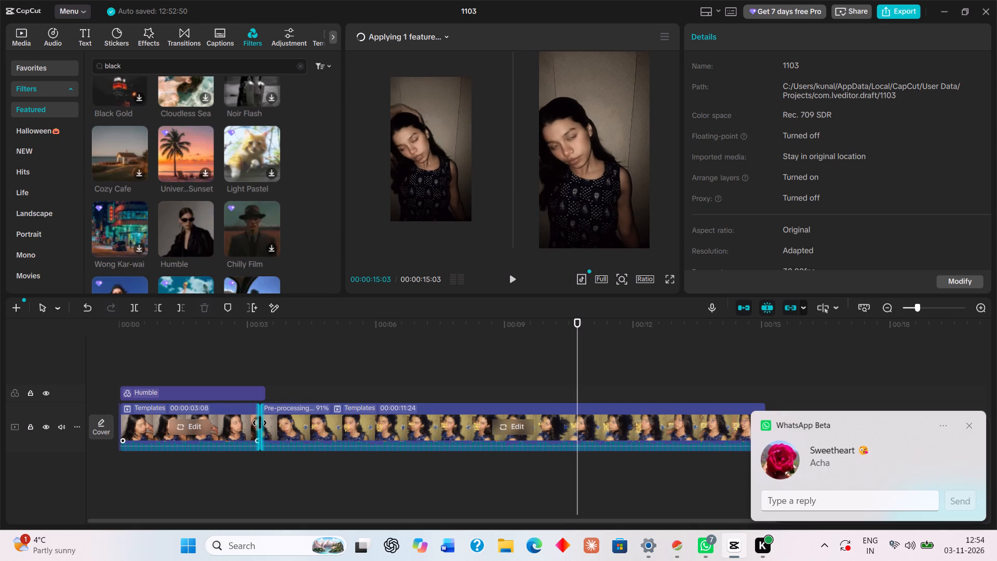
left_click_drag(260, 423, 264, 420)
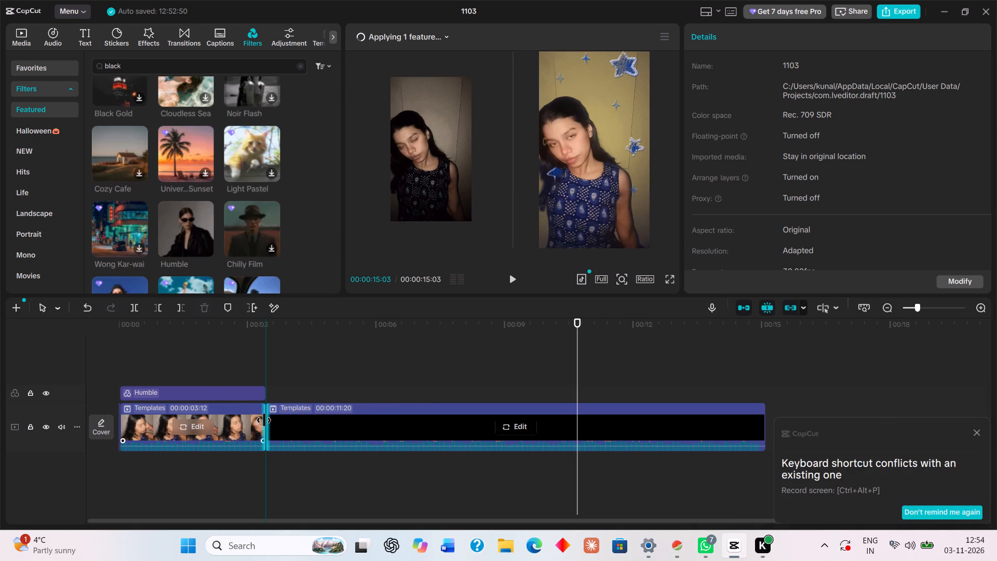
left_click_drag(264, 420, 266, 420)
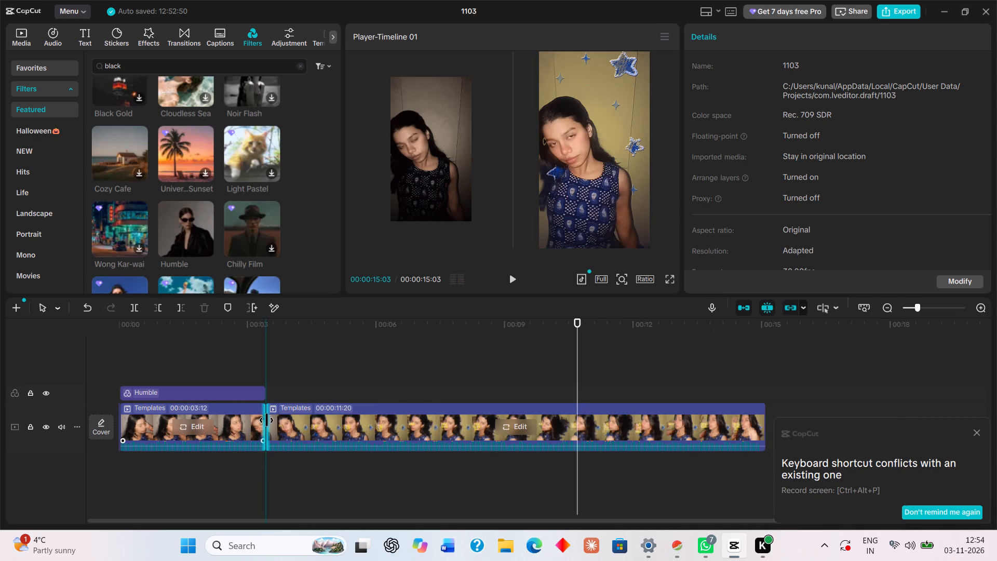
left_click_drag(266, 420, 273, 420)
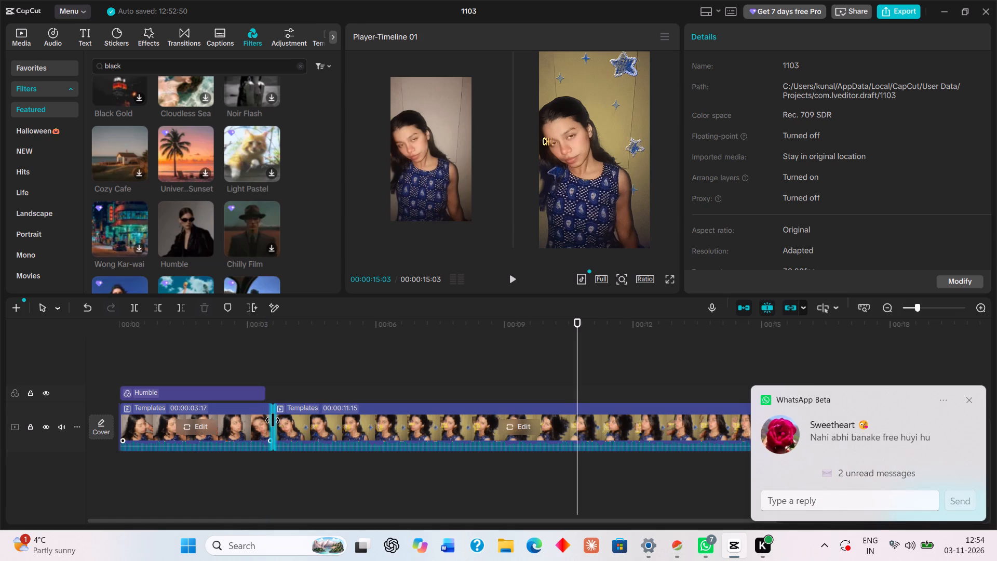
left_click_drag(273, 420, 275, 421)
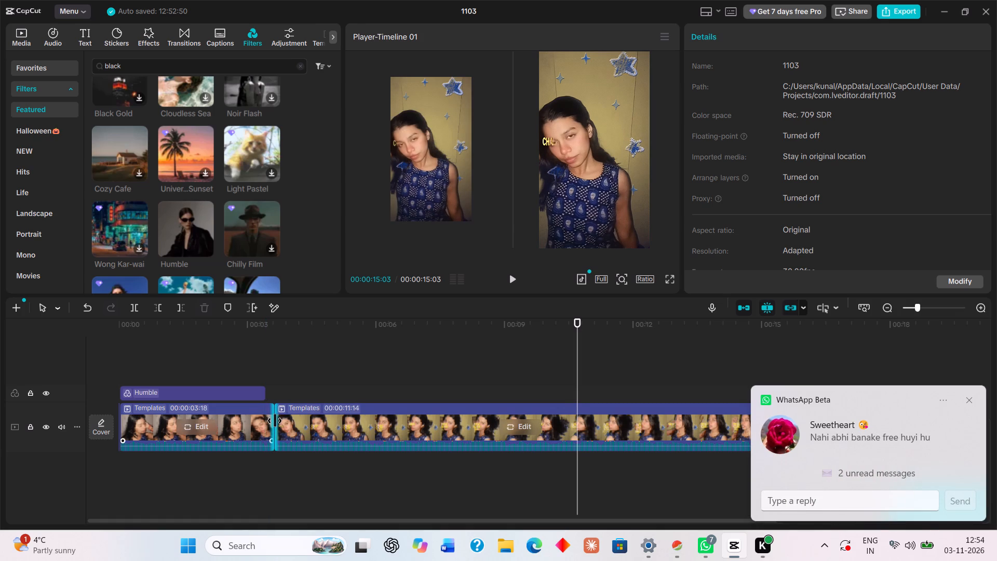
left_click_drag(275, 421, 275, 421)
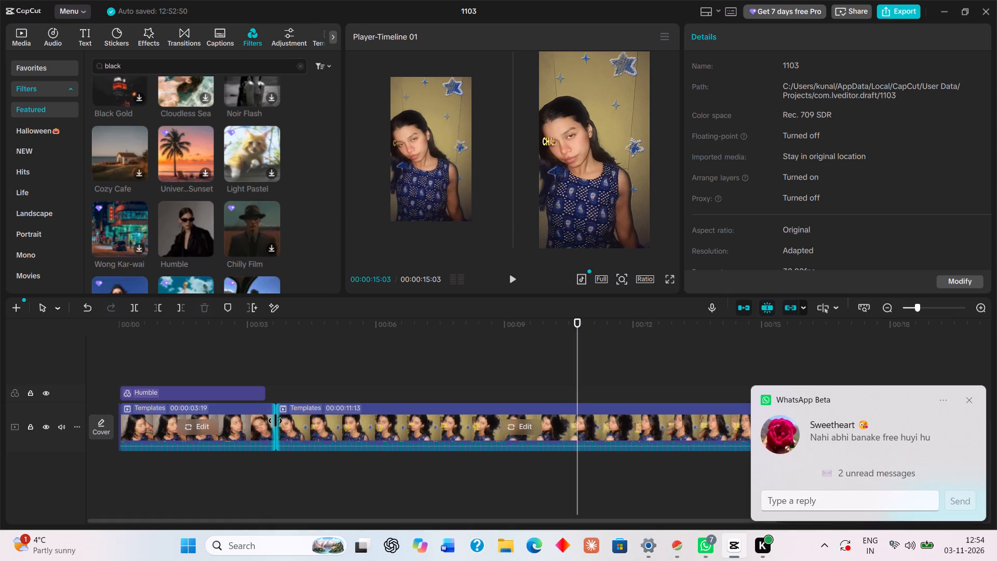
left_click_drag(275, 421, 277, 421)
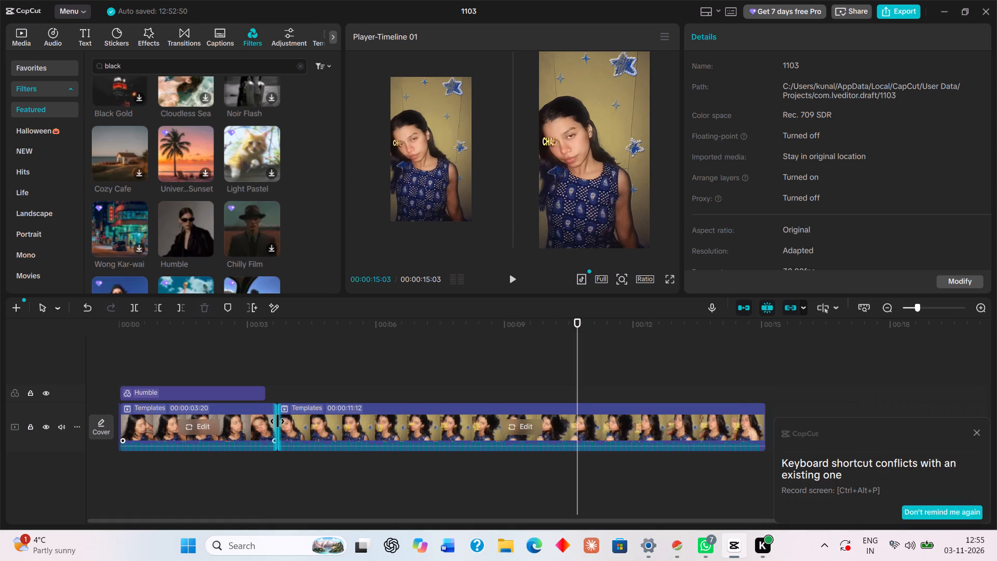
left_click_drag(277, 421, 277, 422)
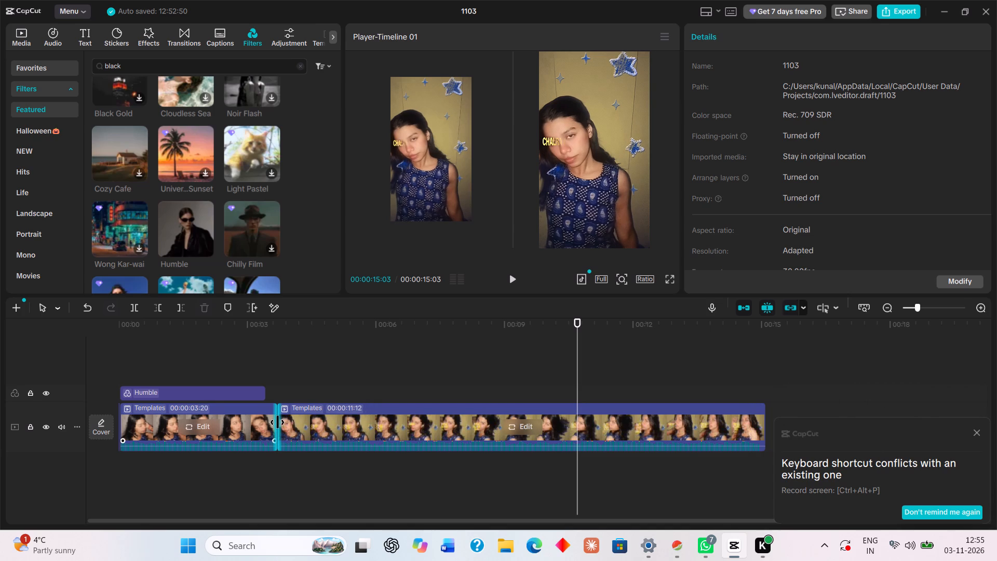
left_click_drag(277, 422, 274, 422)
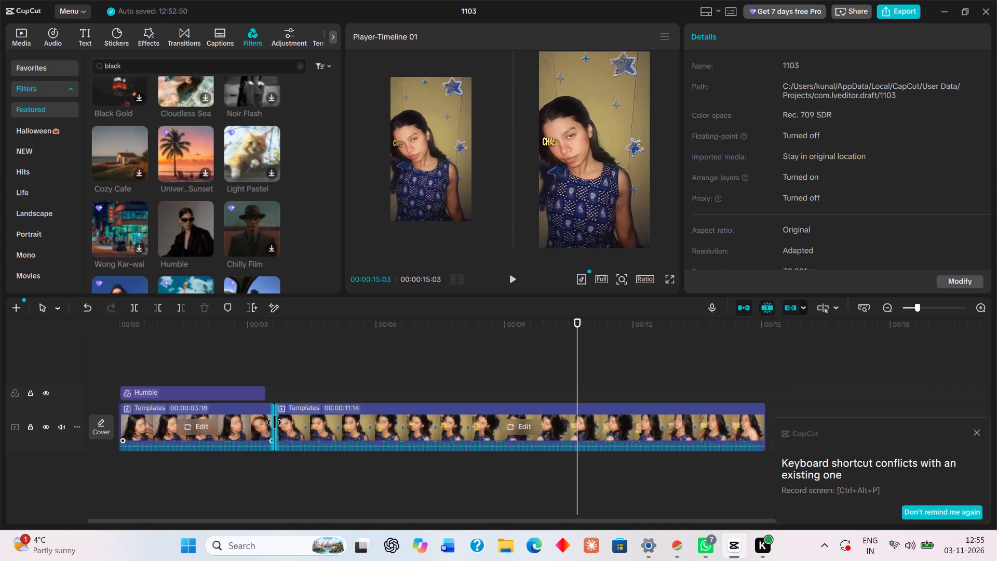
left_click_drag(274, 422, 273, 423)
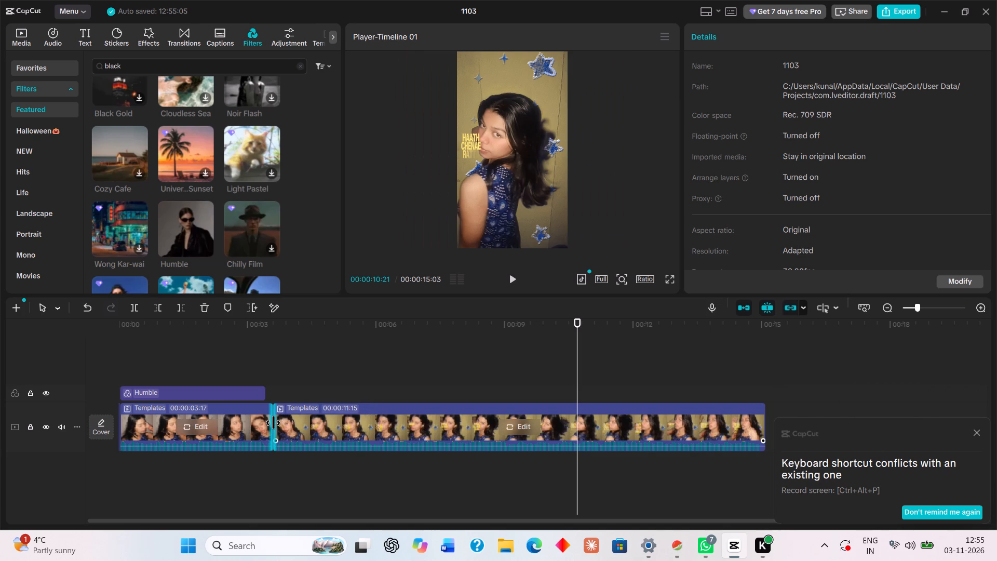
Play the timeline through, then replay from the start and pause at 00:00:04:09 to check the moved cut.
left_click(511, 279)
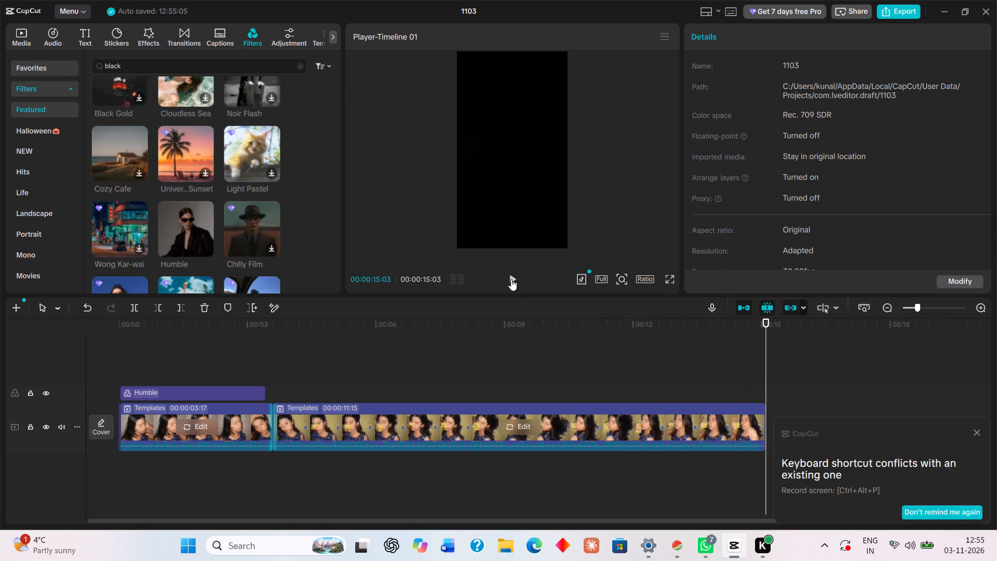
left_click(511, 279)
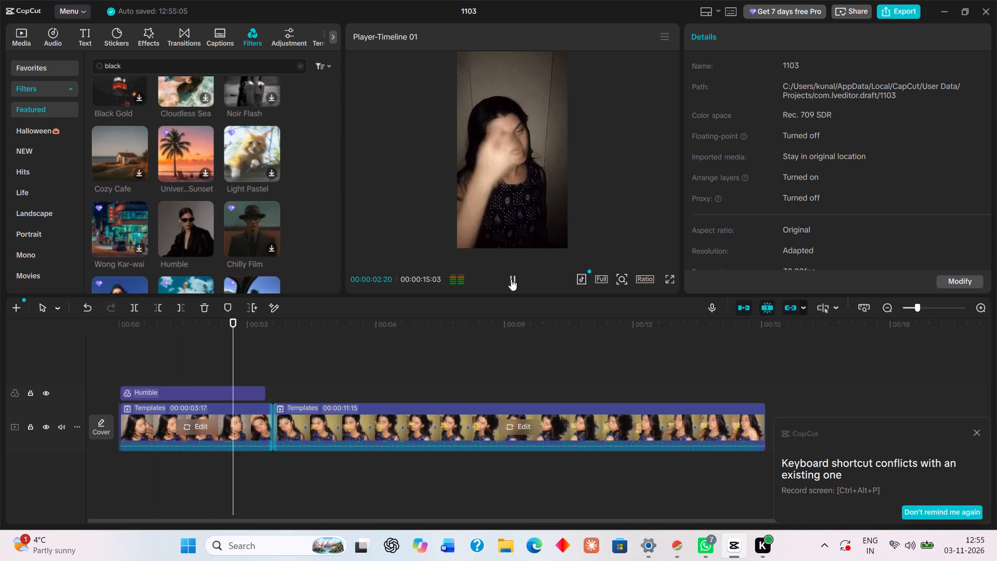
left_click(511, 279)
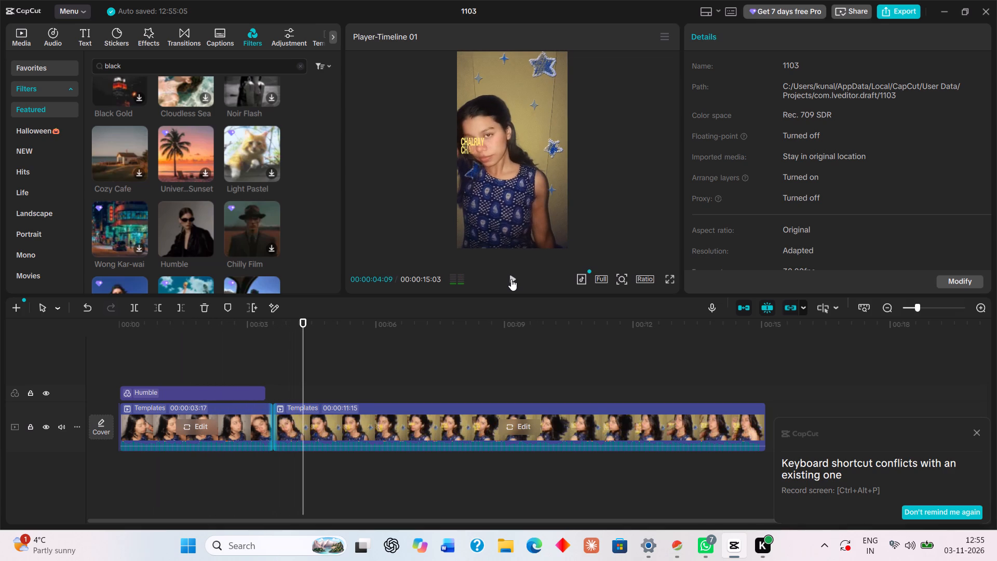
Extend the end of the first template piece so it lasts 00:00:03:20.
left_click(270, 424)
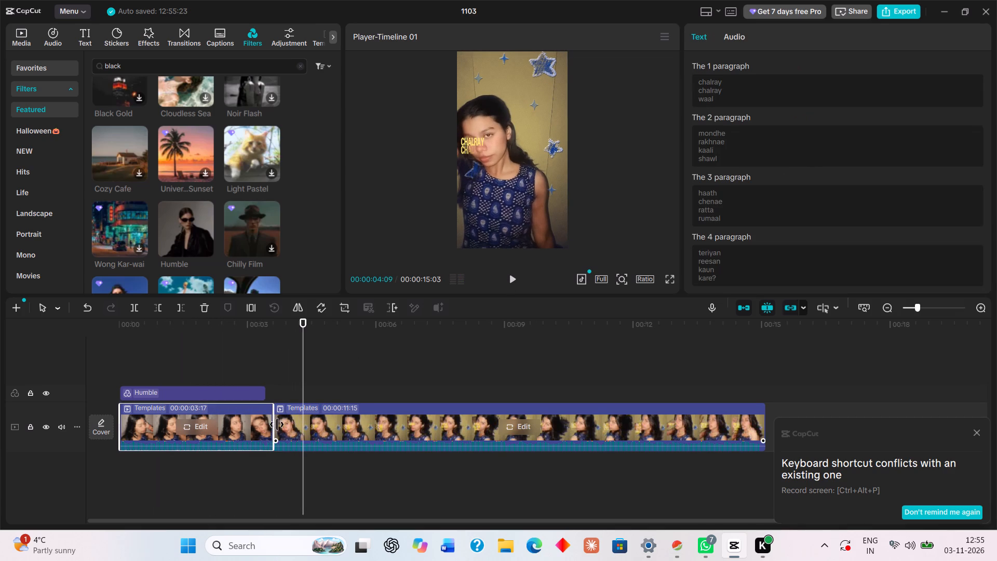
left_click(276, 424)
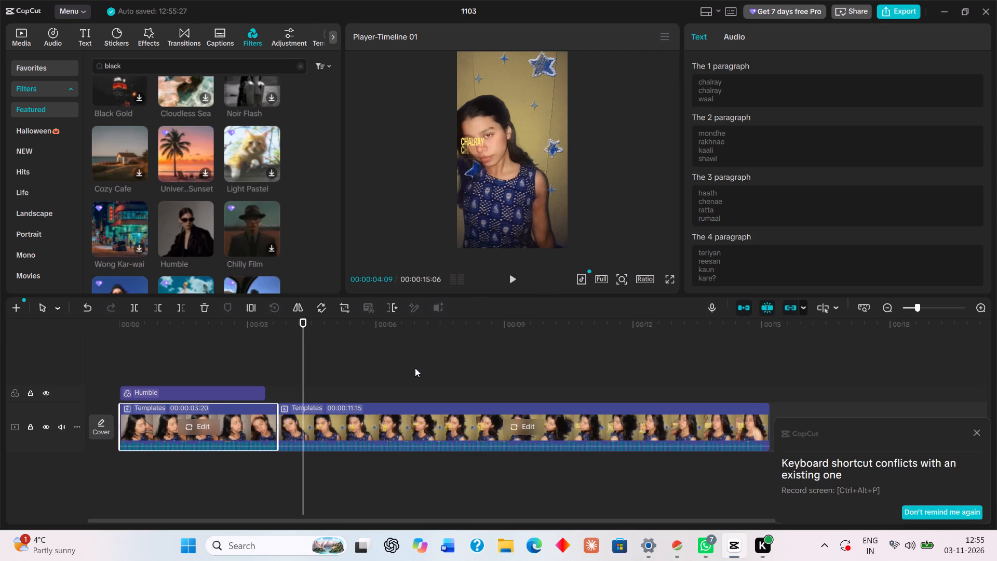
Play the timeline to its end and again from the start to review the lengthened first template piece.
left_click(509, 279)
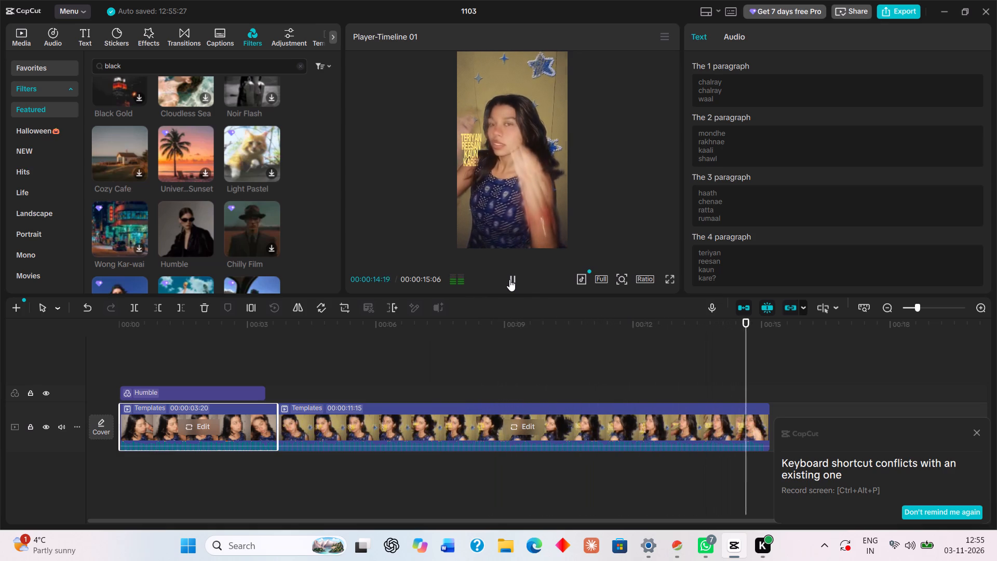
left_click(509, 279)
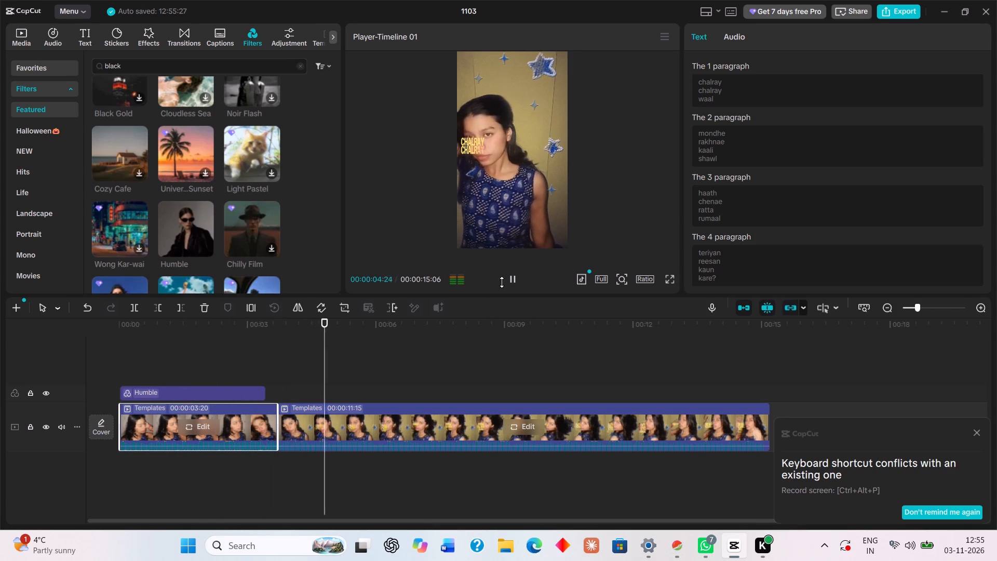
Extend the end of the Humble filter to line up with the cut between the two template pieces.
left_click(244, 391)
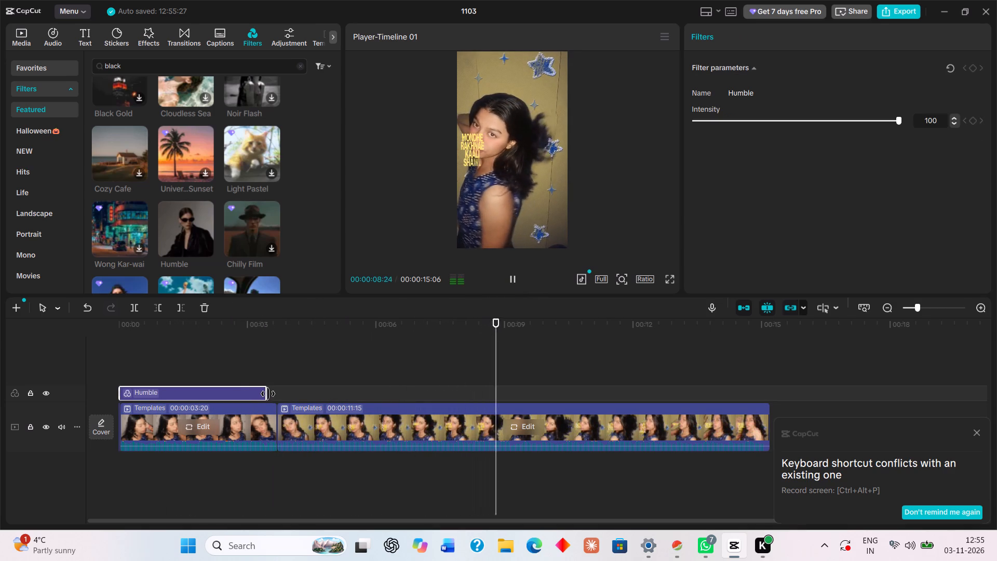
left_click_drag(269, 393, 273, 393)
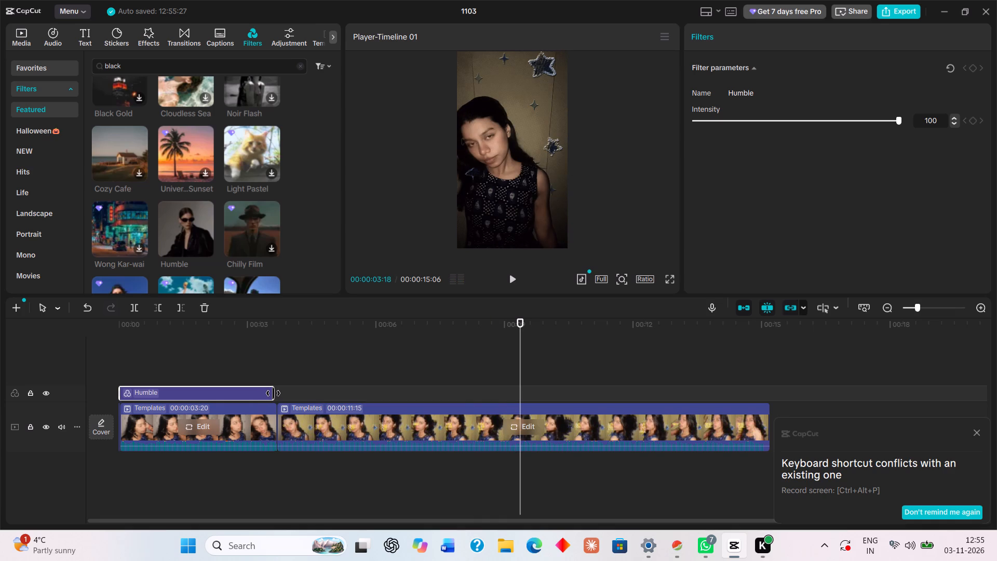
left_click_drag(273, 393, 274, 393)
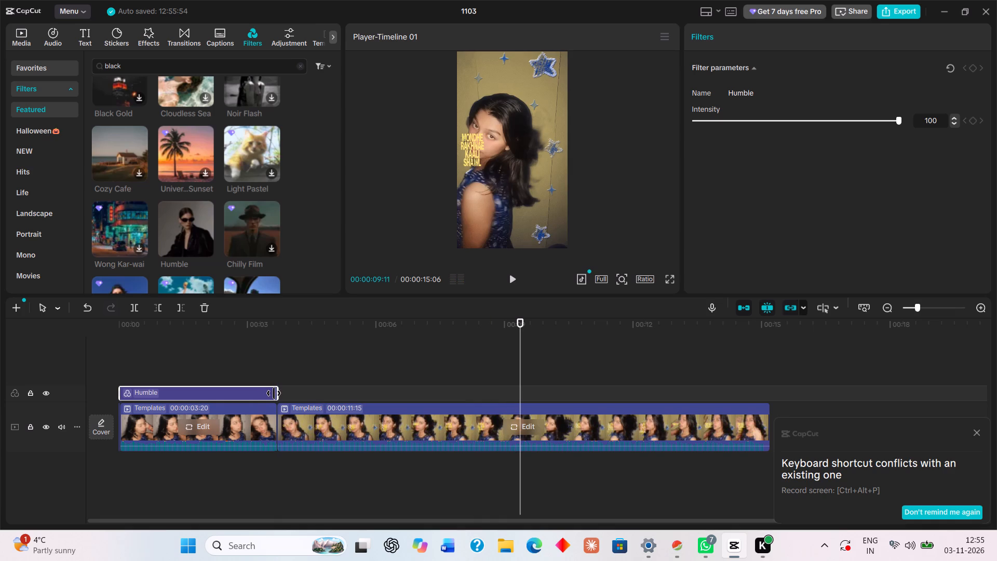
left_click(274, 393)
Play the timeline through to its end and replay it from the start to review the extended Humble filter and the cut.
left_click(506, 275)
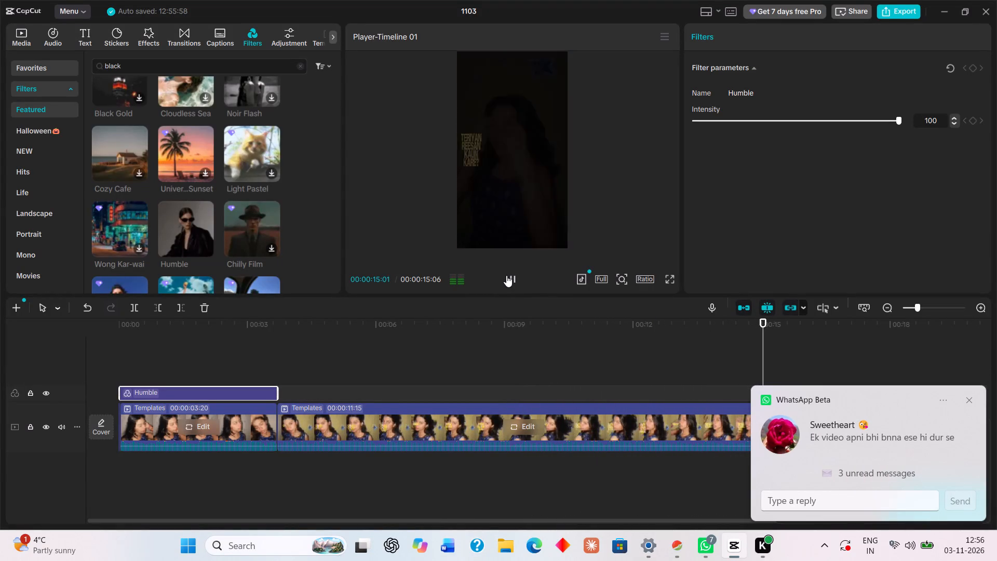
left_click(506, 275)
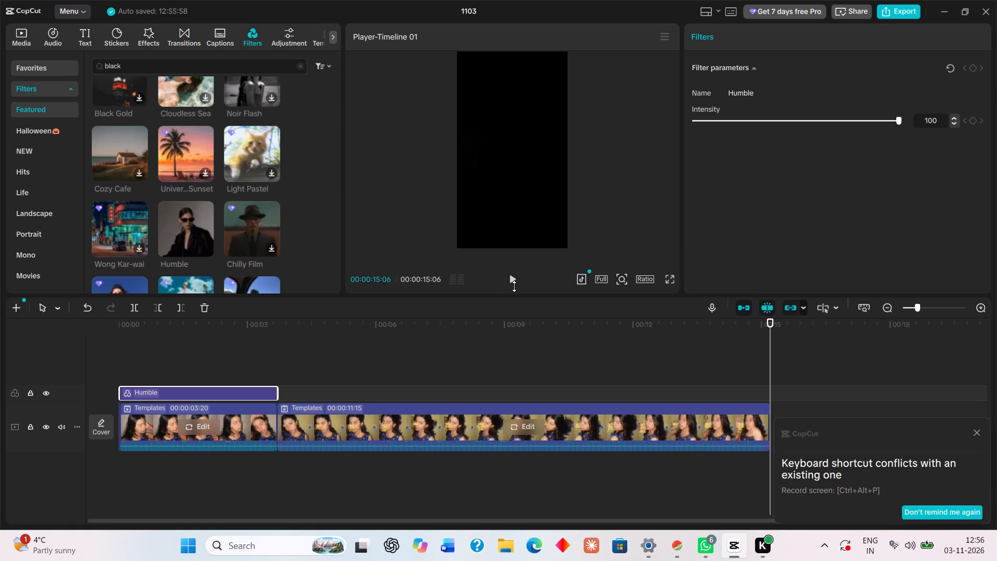
left_click(513, 282)
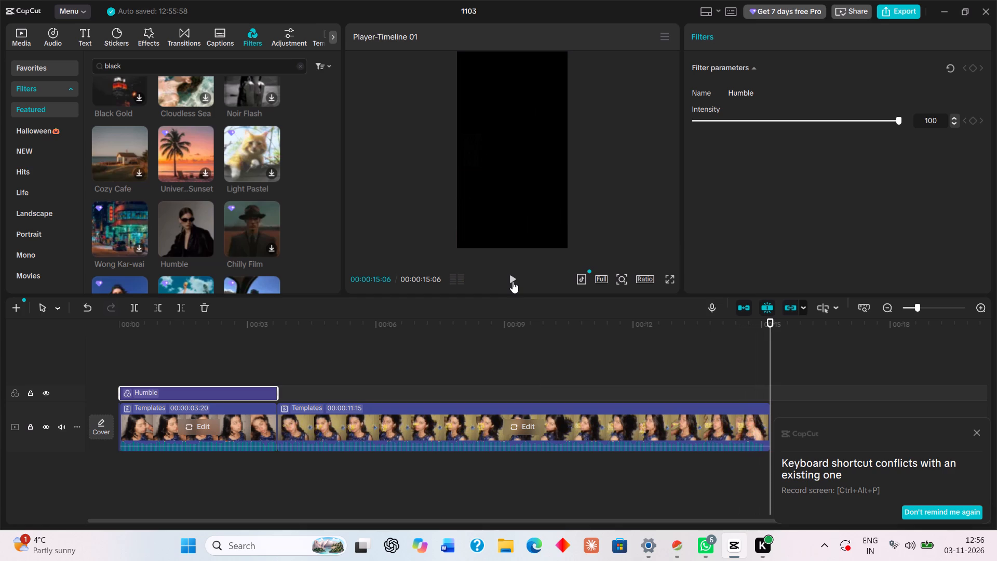
left_click(513, 282)
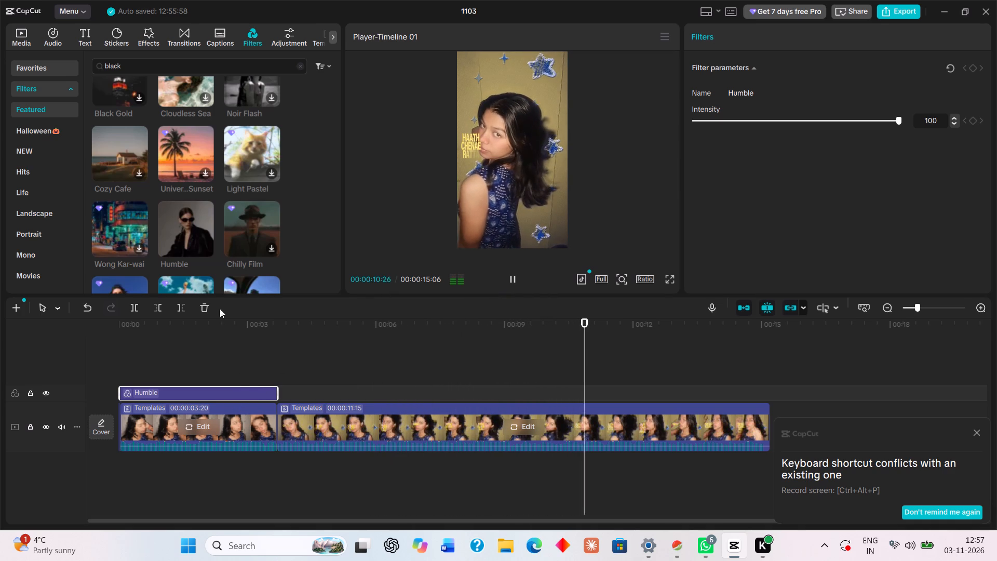
Browse the filter library for another black-and-white look and download the Hollywood Past filter.
scroll(197, 231, "down", 2)
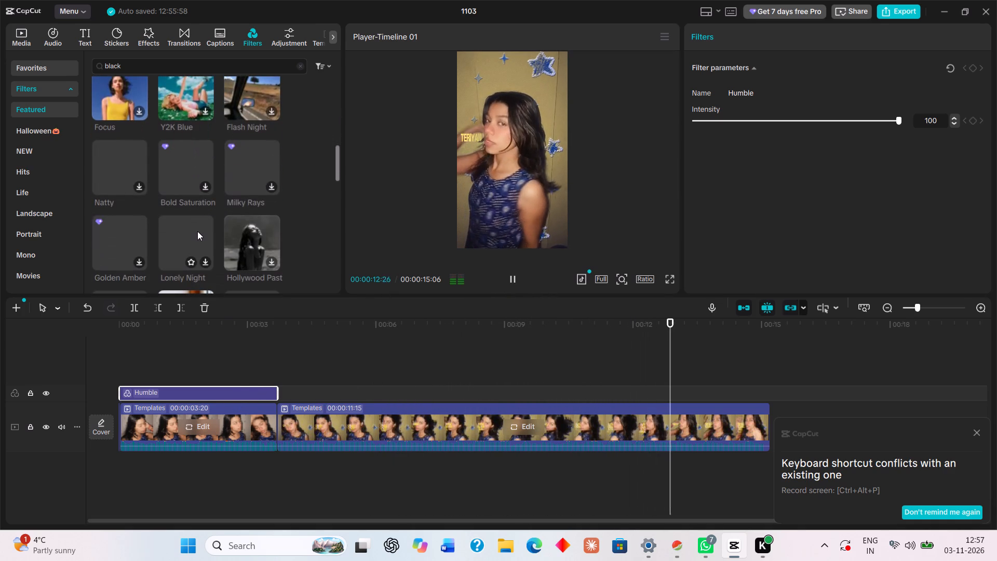
left_click(273, 260)
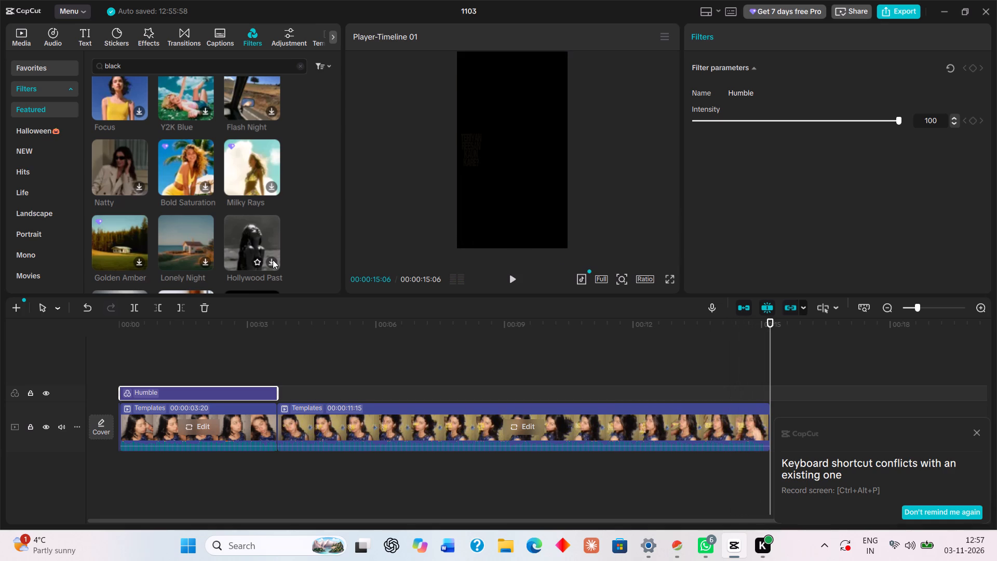
scroll(273, 260, "down", 2)
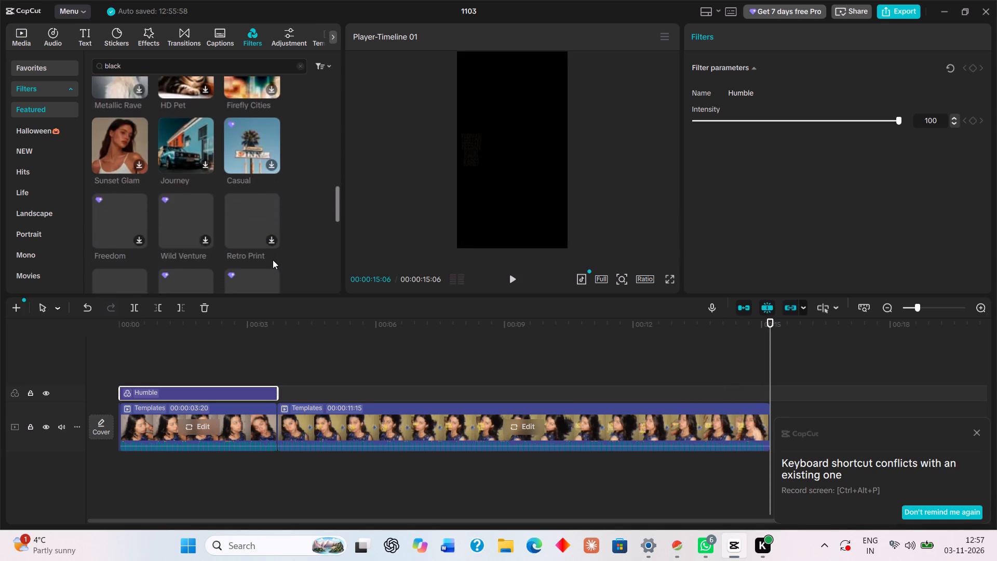
scroll(273, 260, "down", 2)
scroll(273, 260, "up", 1)
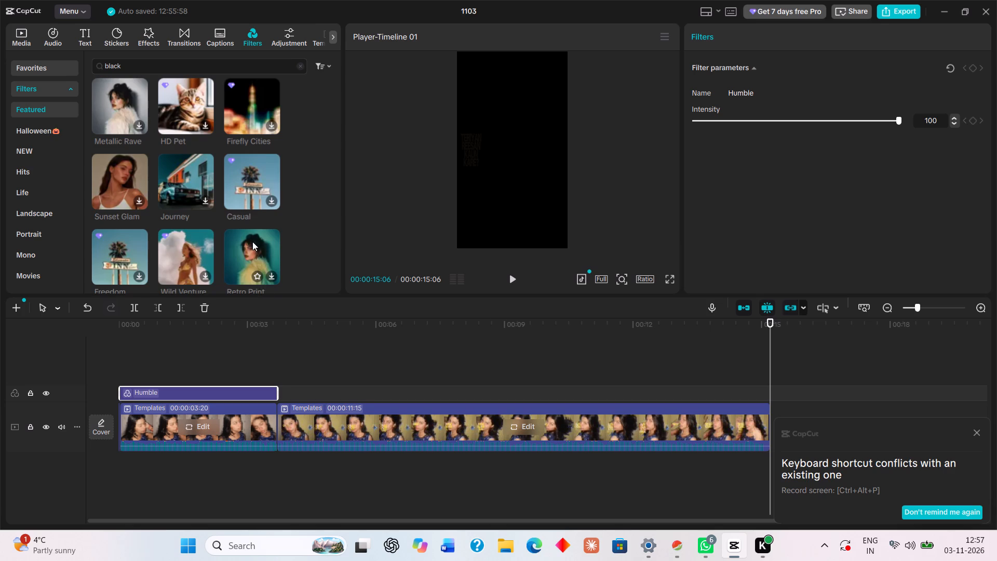
scroll(252, 242, "up", 2)
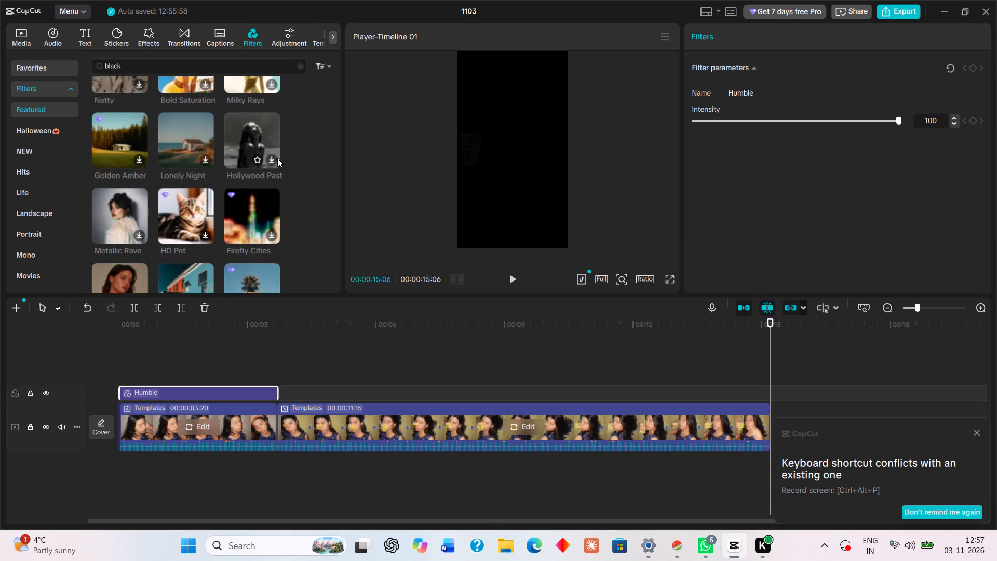
left_click(272, 157)
triple_click(272, 157)
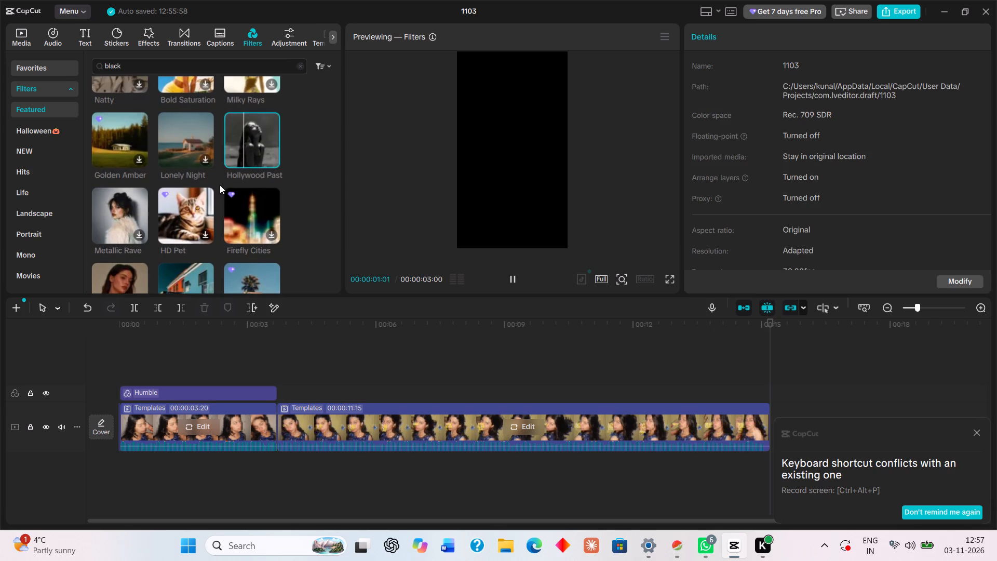
Delete the Humble filter above the first template piece.
left_click(184, 393)
left_click(206, 309)
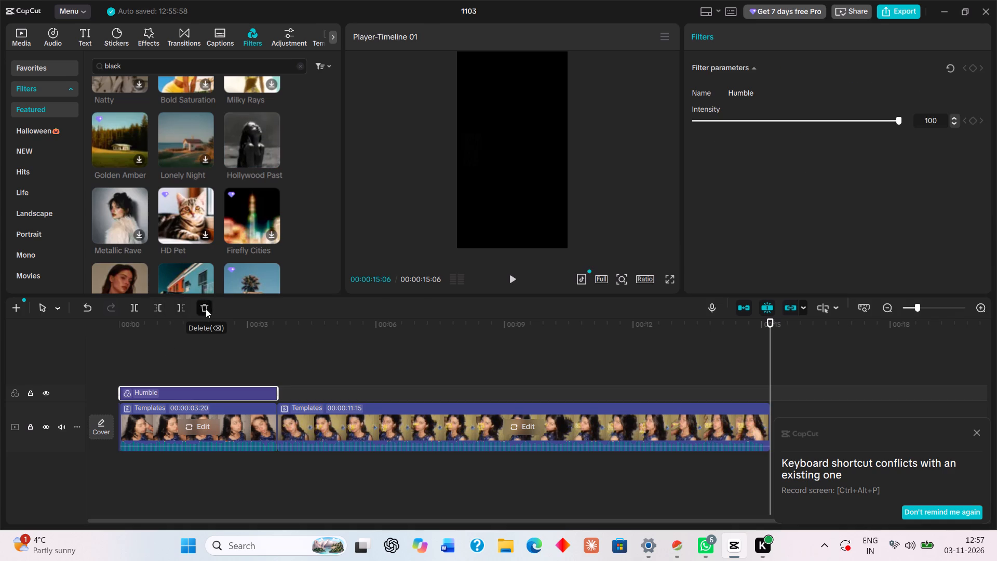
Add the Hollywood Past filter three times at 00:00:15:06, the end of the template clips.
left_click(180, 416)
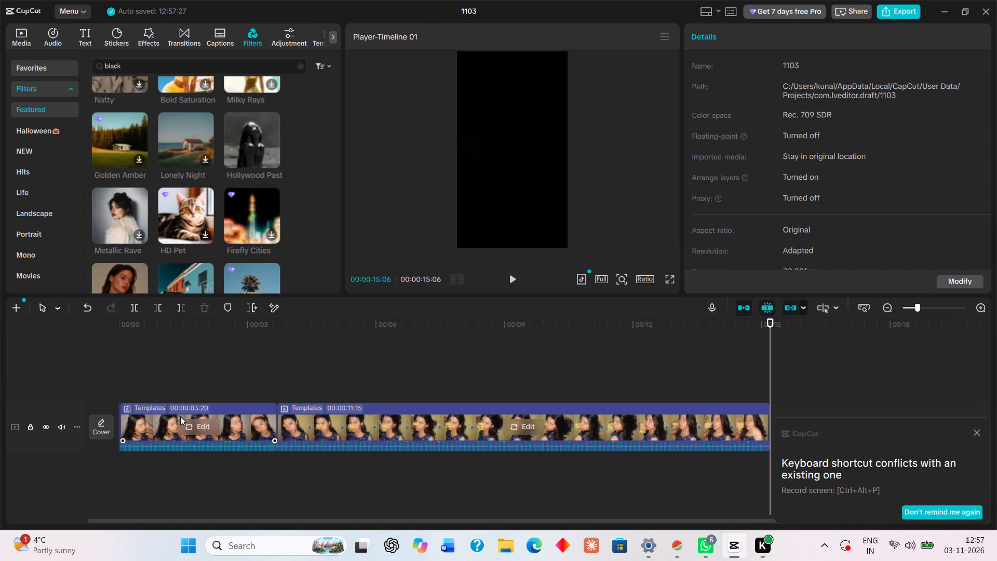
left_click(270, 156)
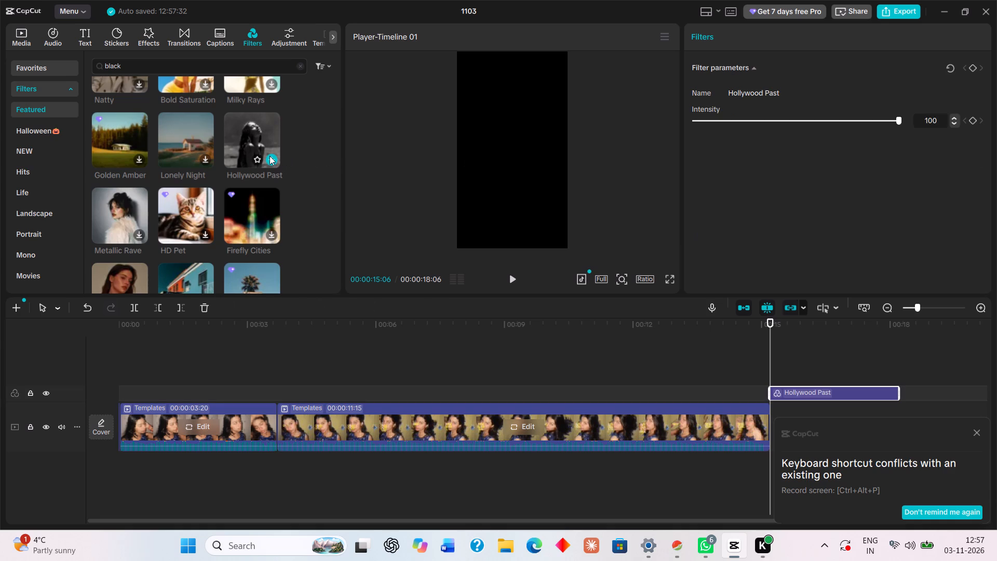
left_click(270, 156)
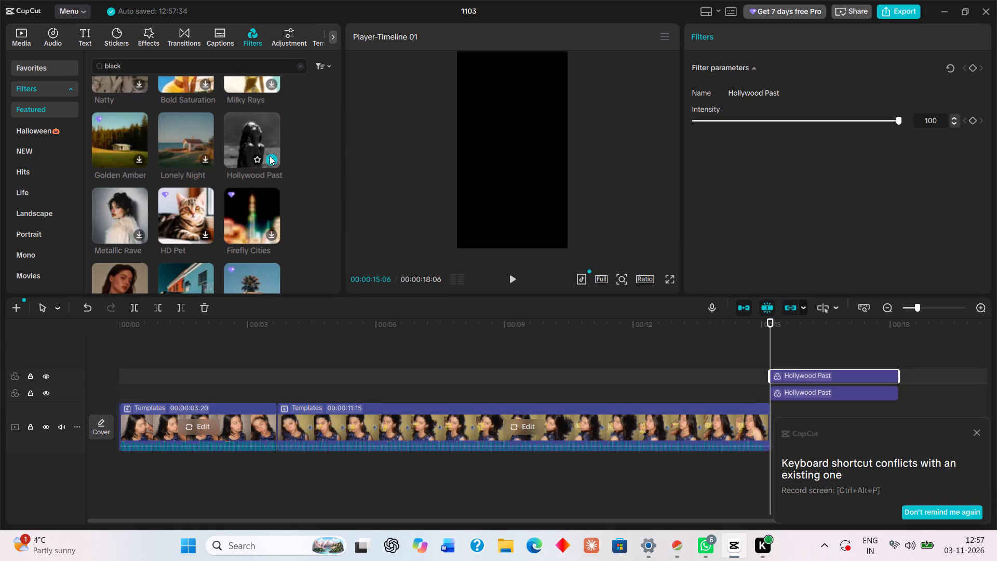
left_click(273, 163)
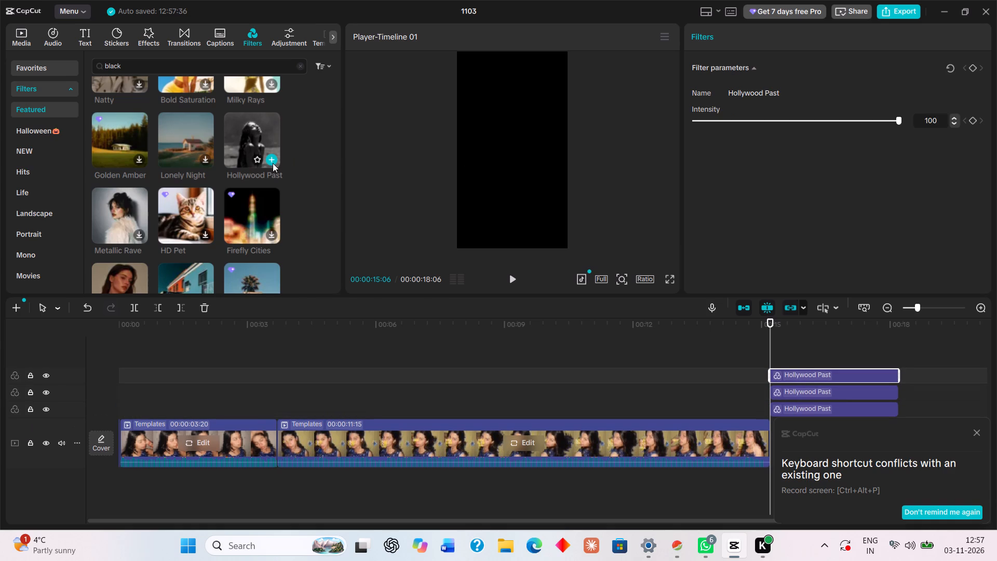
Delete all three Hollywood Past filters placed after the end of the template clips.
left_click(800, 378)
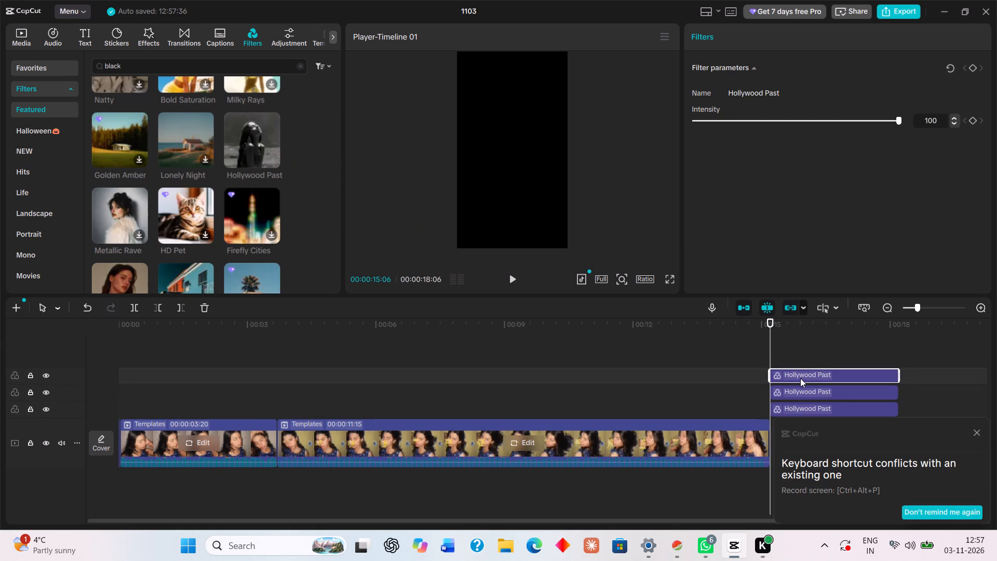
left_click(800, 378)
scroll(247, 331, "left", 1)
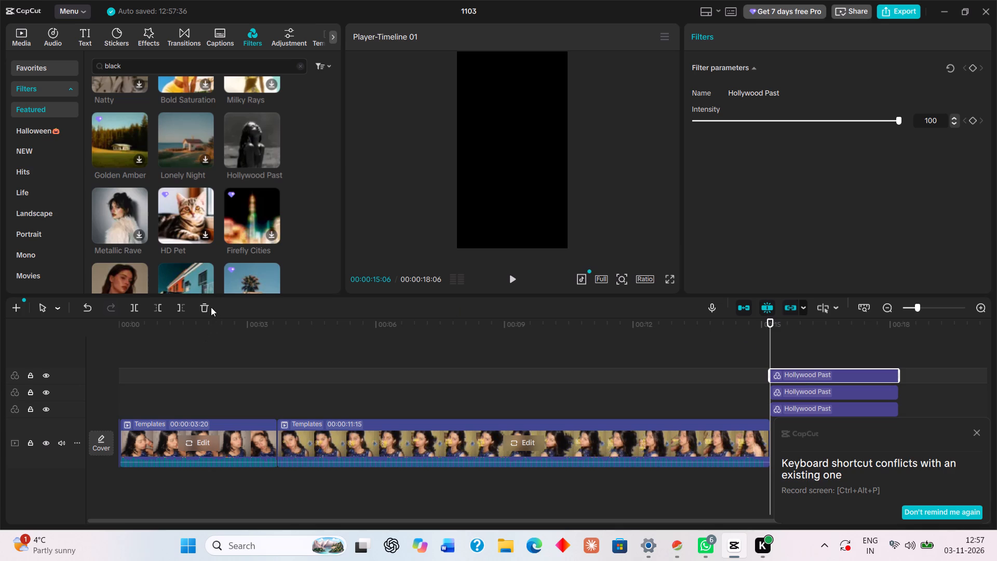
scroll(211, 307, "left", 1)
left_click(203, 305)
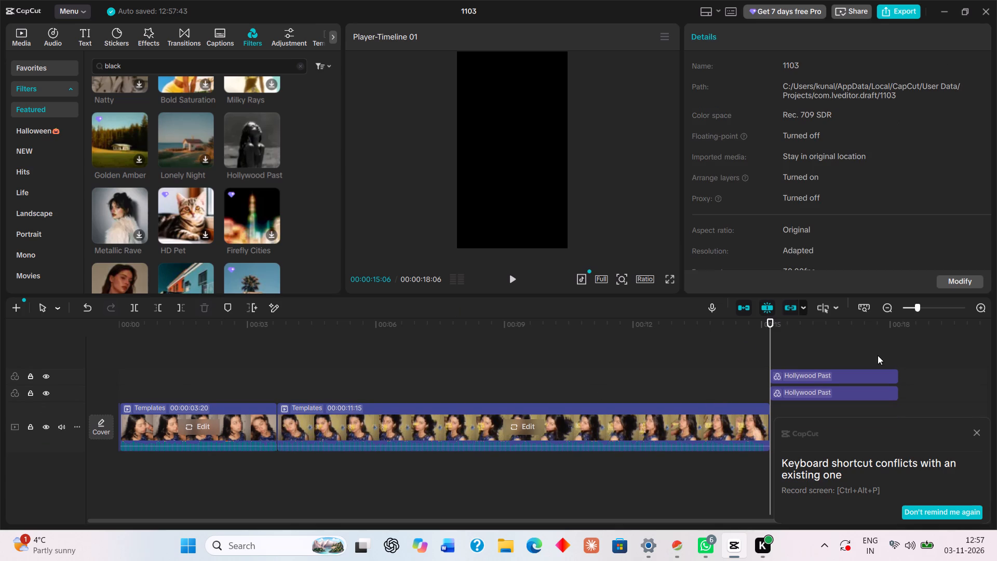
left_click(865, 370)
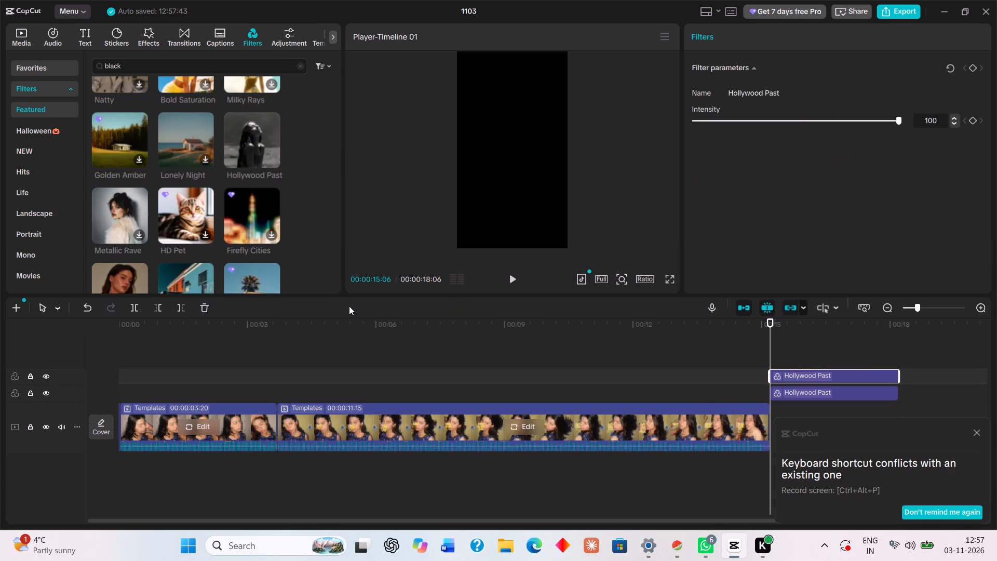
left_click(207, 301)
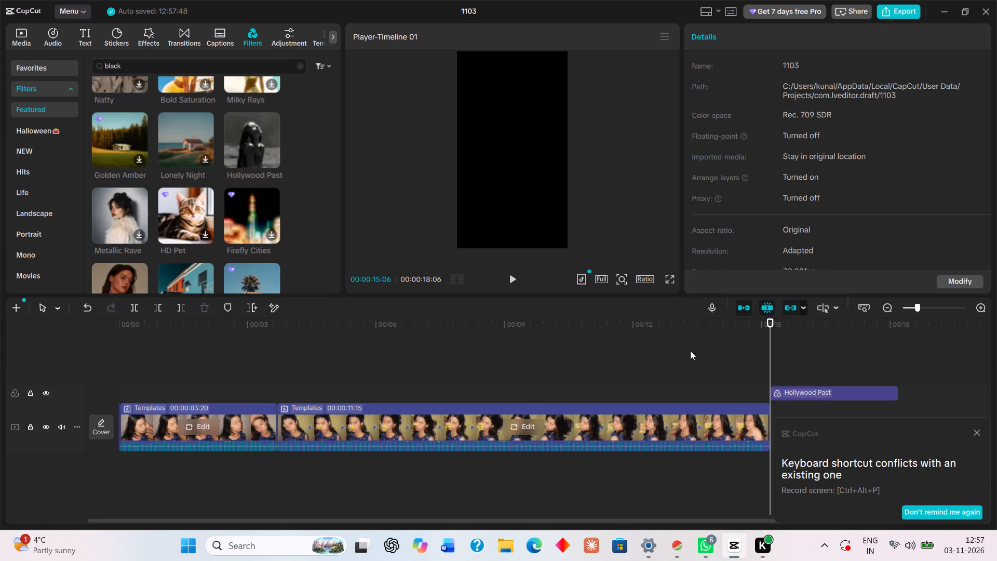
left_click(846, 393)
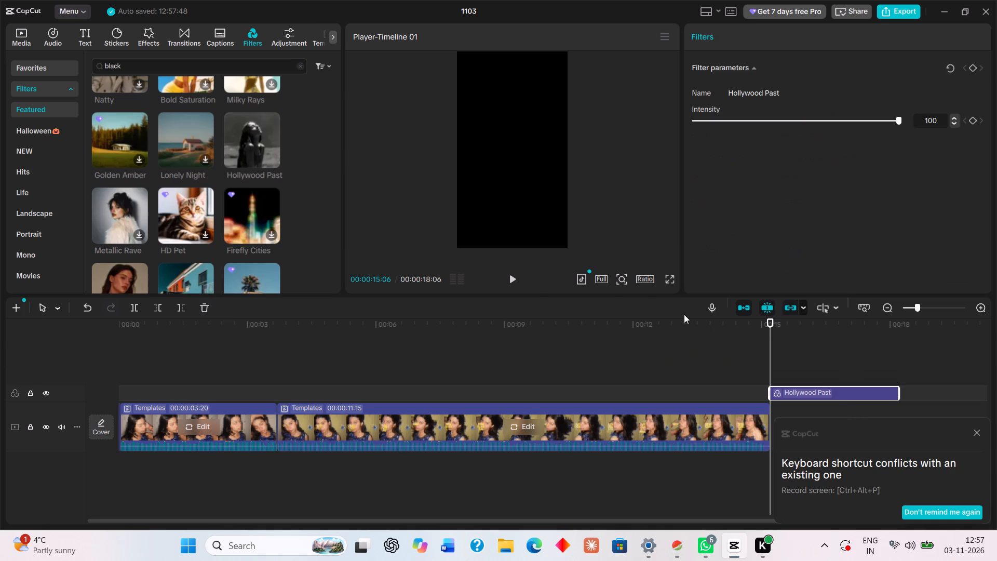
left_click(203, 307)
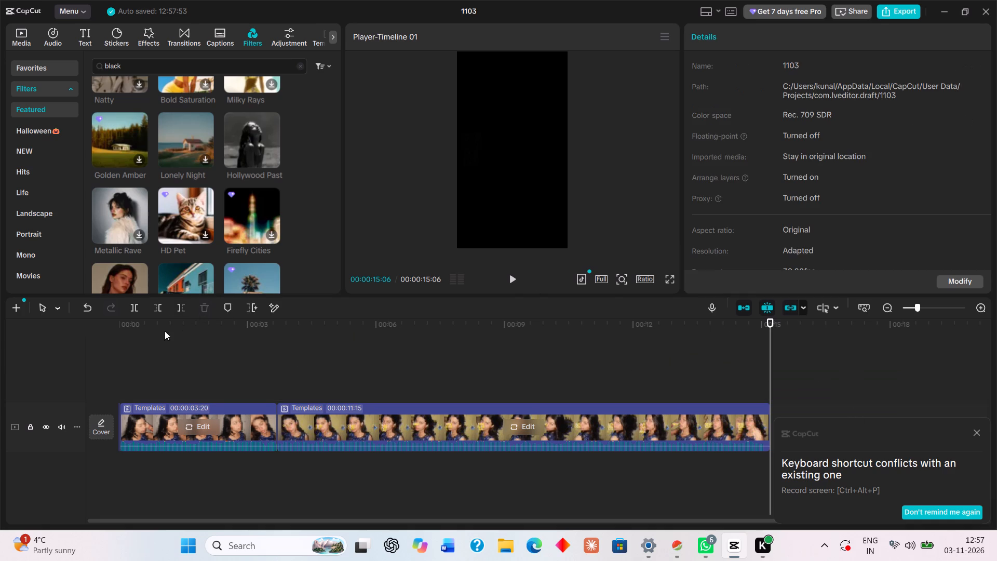
Place the playhead at 00:00:00:27 in the first template piece and add the Hollywood Past filter there.
left_click(511, 280)
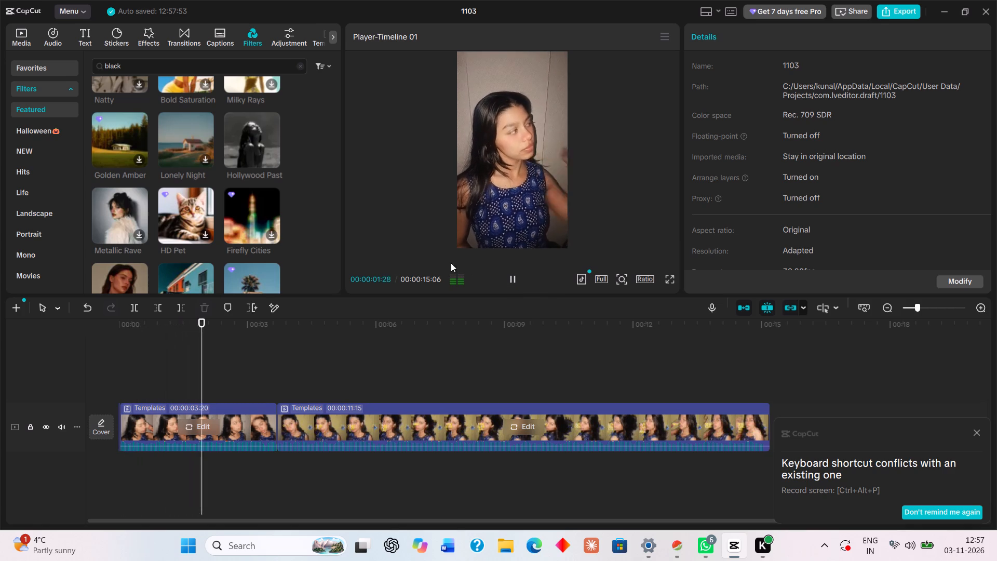
left_click(259, 139)
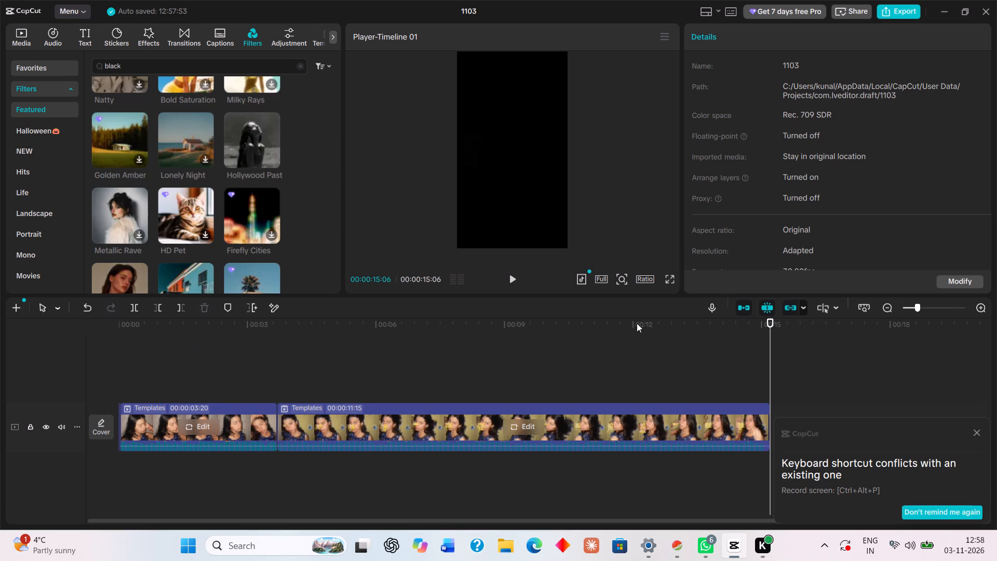
left_click(509, 275)
left_click(509, 275)
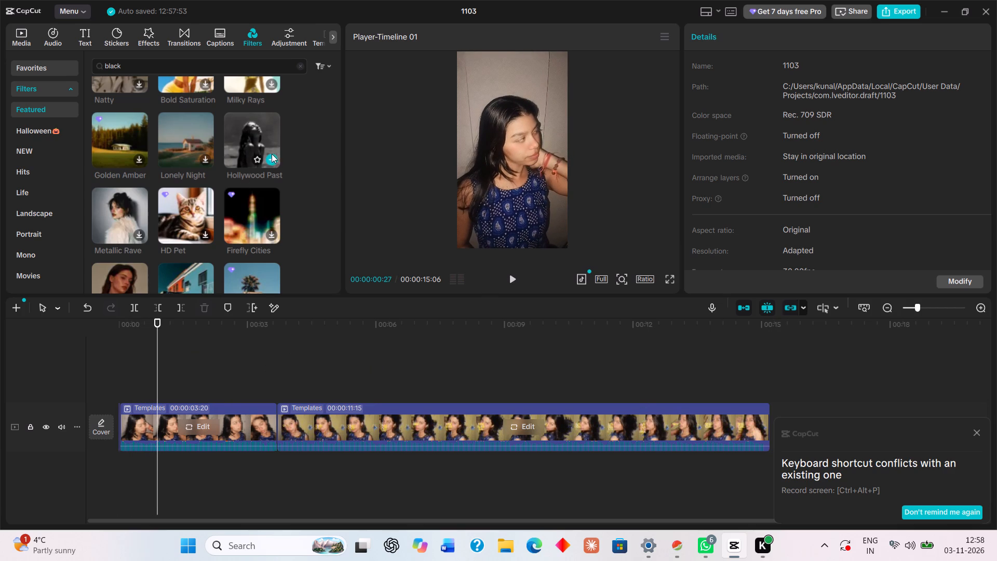
left_click(270, 158)
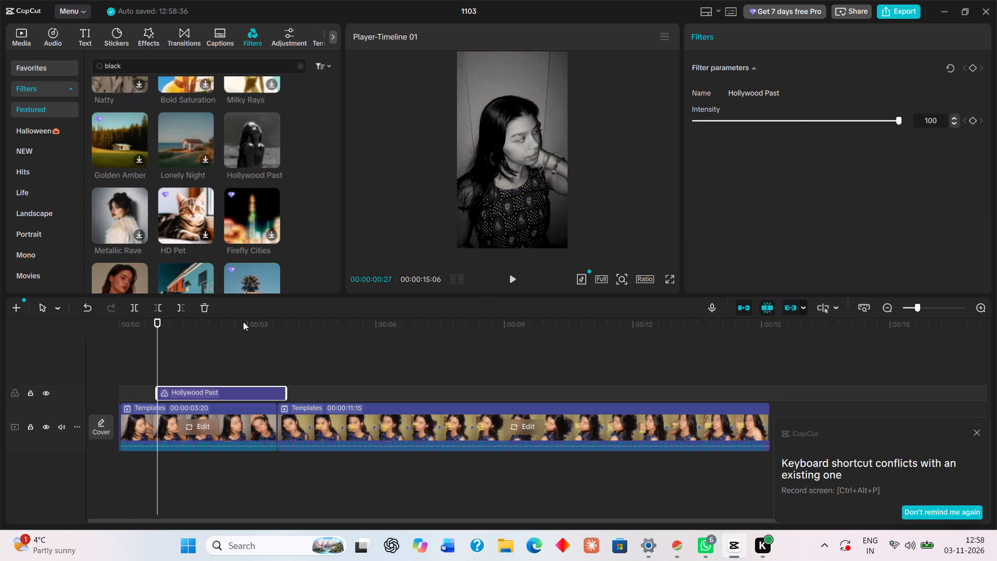
Extend the Hollywood Past filter back to the timeline start and trim its end to match the first template piece.
left_click_drag(155, 391, 144, 387)
left_click_drag(144, 387, 112, 390)
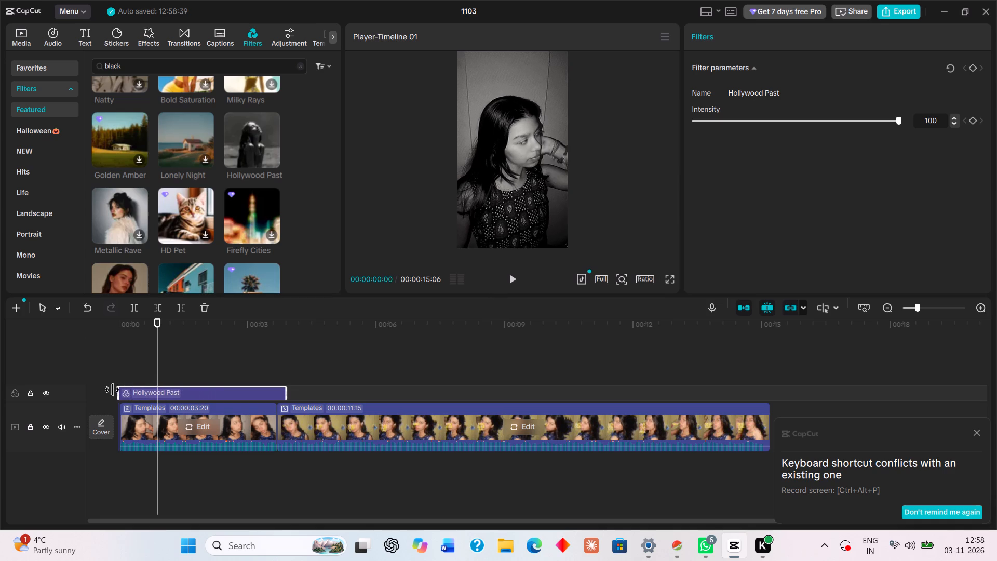
left_click_drag(112, 390, 88, 392)
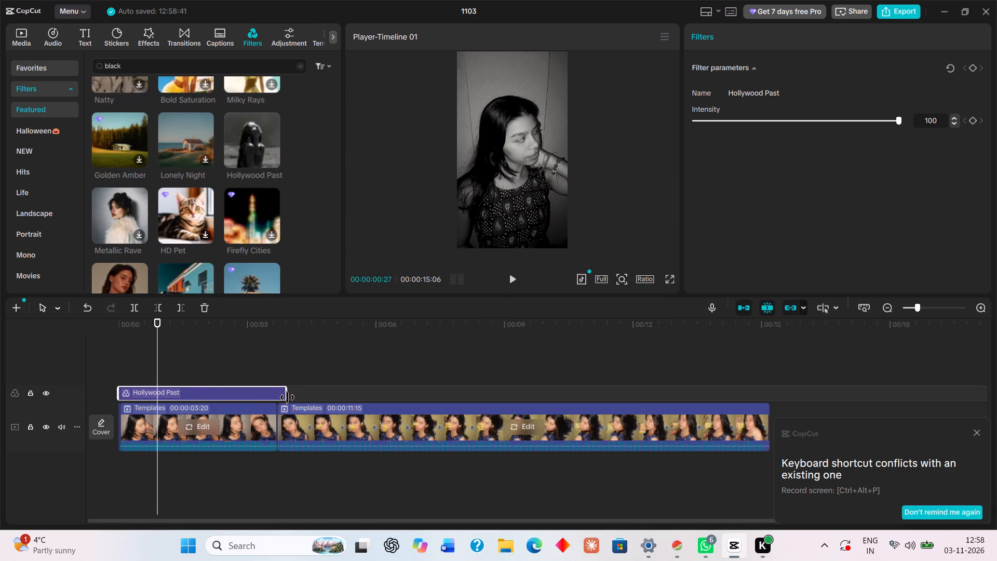
left_click_drag(284, 395, 277, 395)
Play the timeline through to its end to review the Hollywood Past filter on the first template piece.
left_click(508, 276)
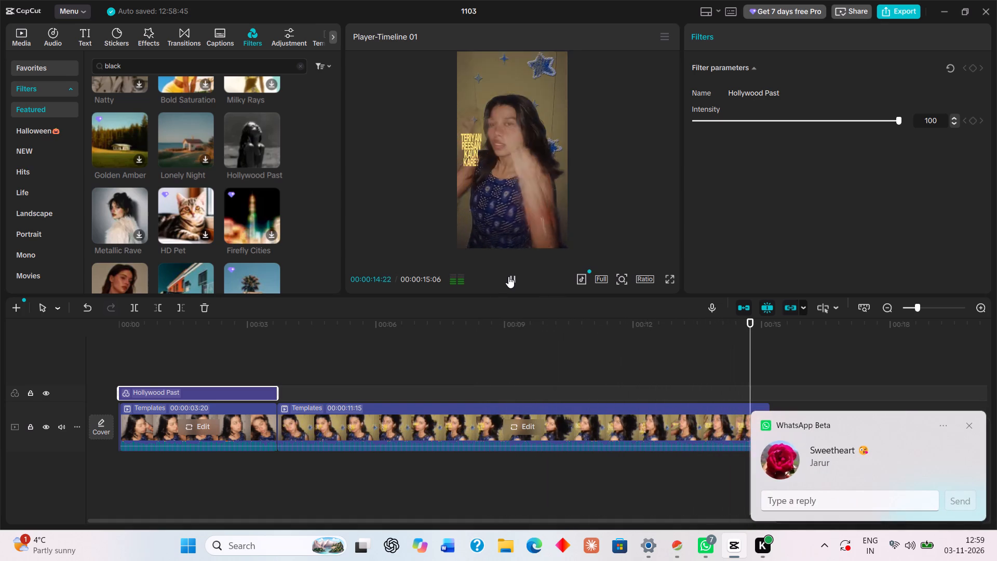
left_click(508, 276)
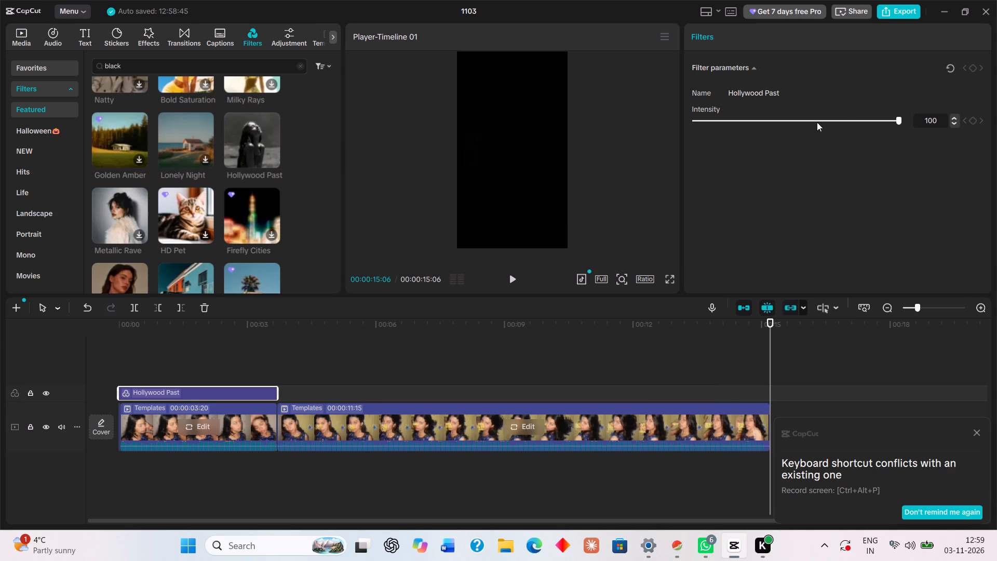
Export the video as 1103 in 1080P, H.264, mp4 at 30fps, and close the sharing window without sharing.
left_click(913, 6)
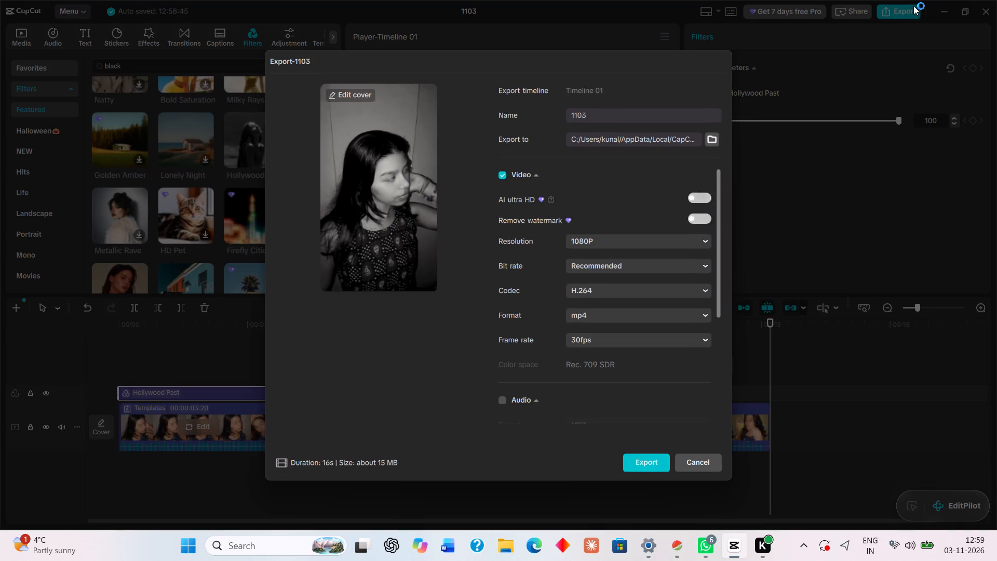
left_click(634, 463)
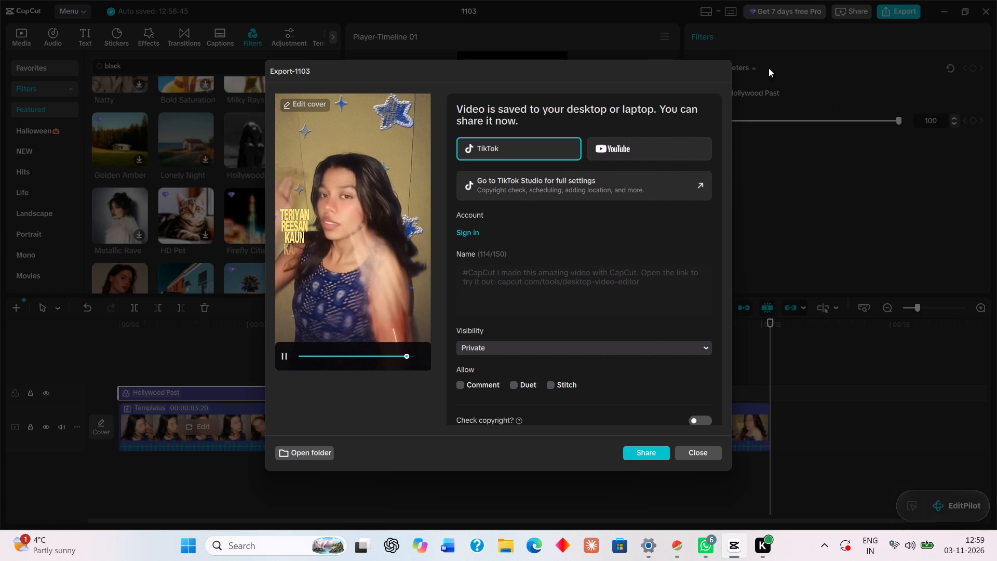
left_click(698, 458)
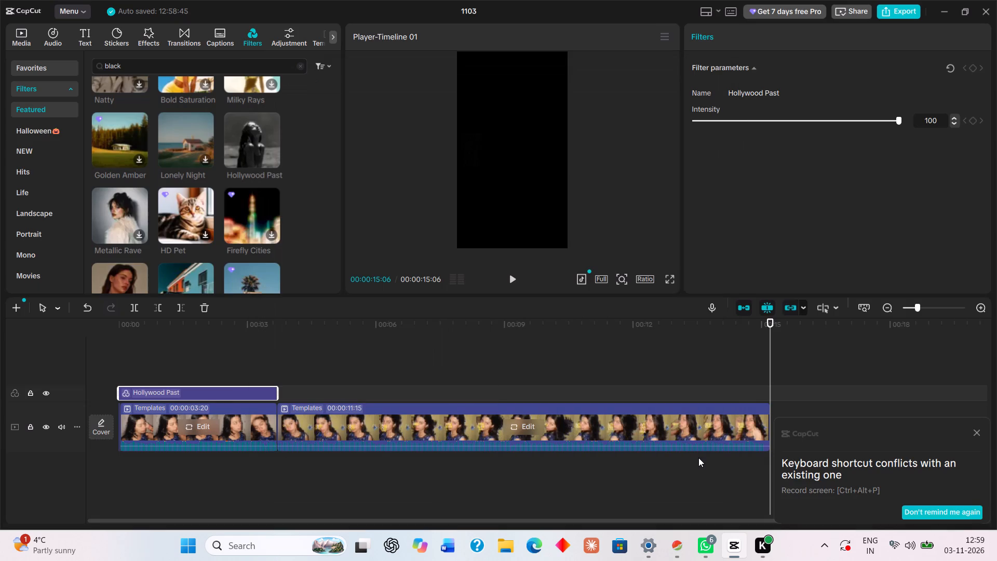